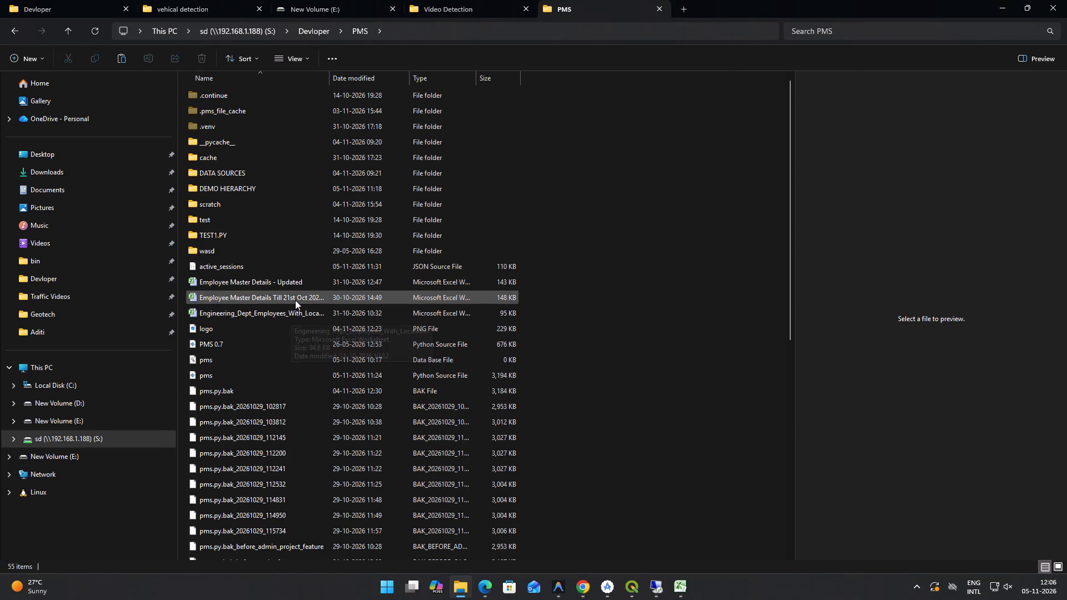
Open the PMS_Tasks_Master_20261012_1716 workbook from the DATA SOURCES folder inside the PMS folder.
scroll(292, 316, down, 7)
scroll(298, 370, down, 1)
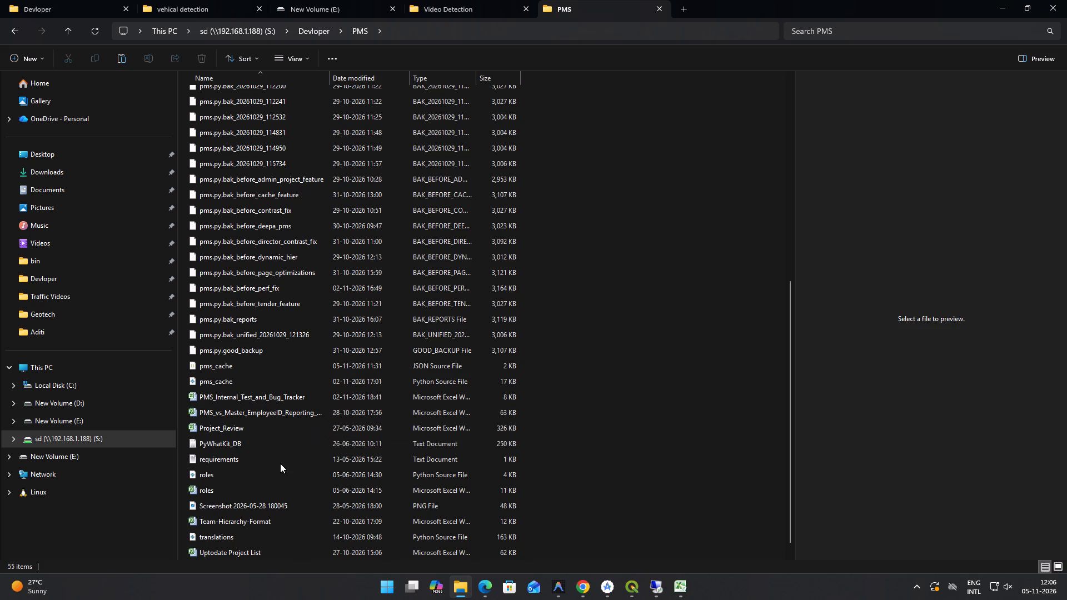
scroll(278, 466, down, 4)
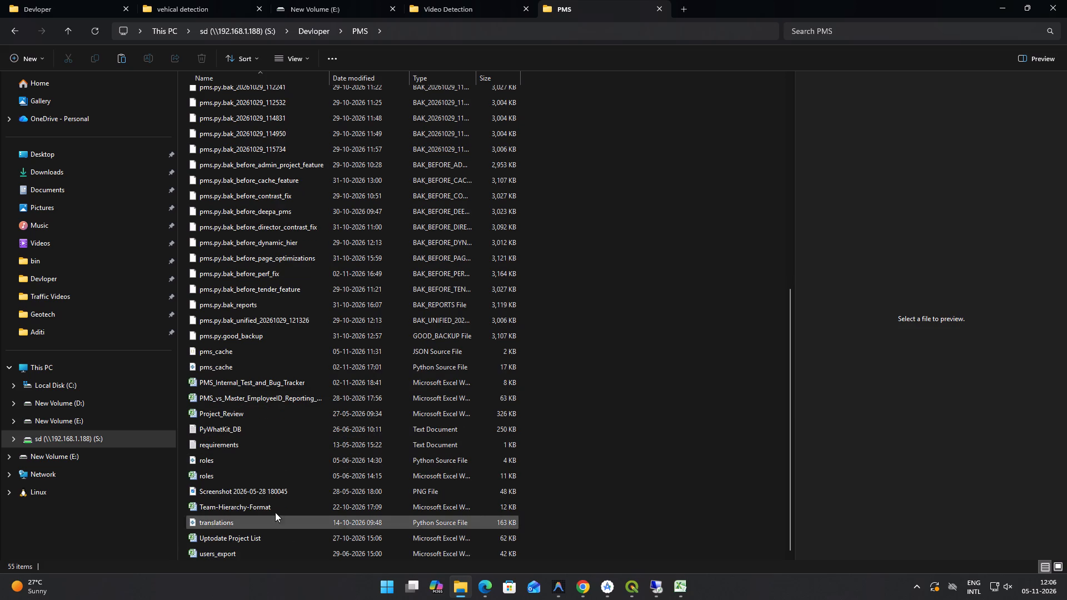
scroll(232, 232, up, 6)
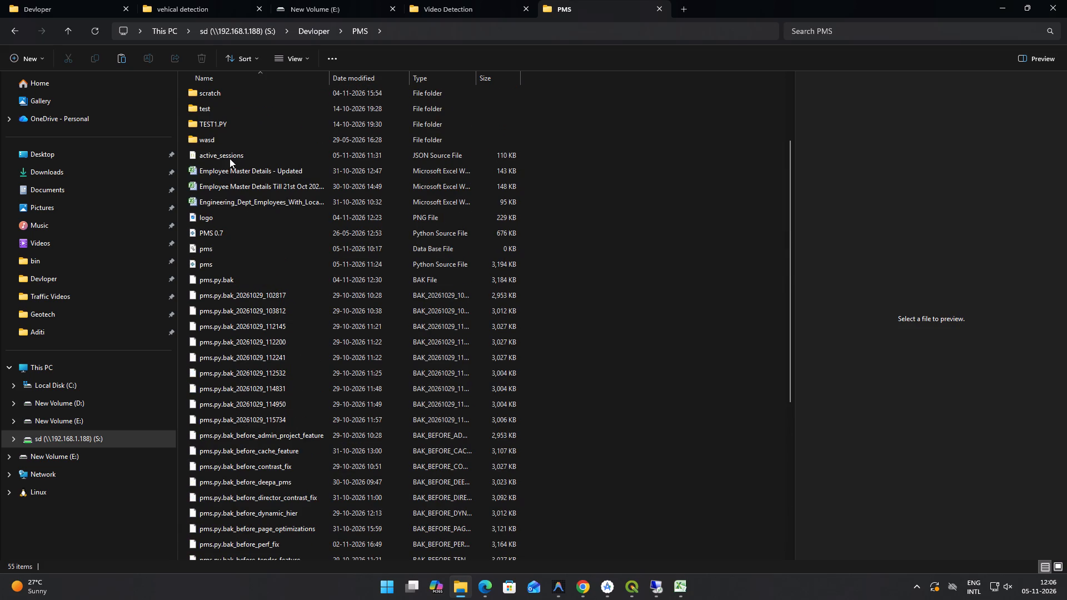
scroll(287, 193, up, 2)
double_click(262, 156)
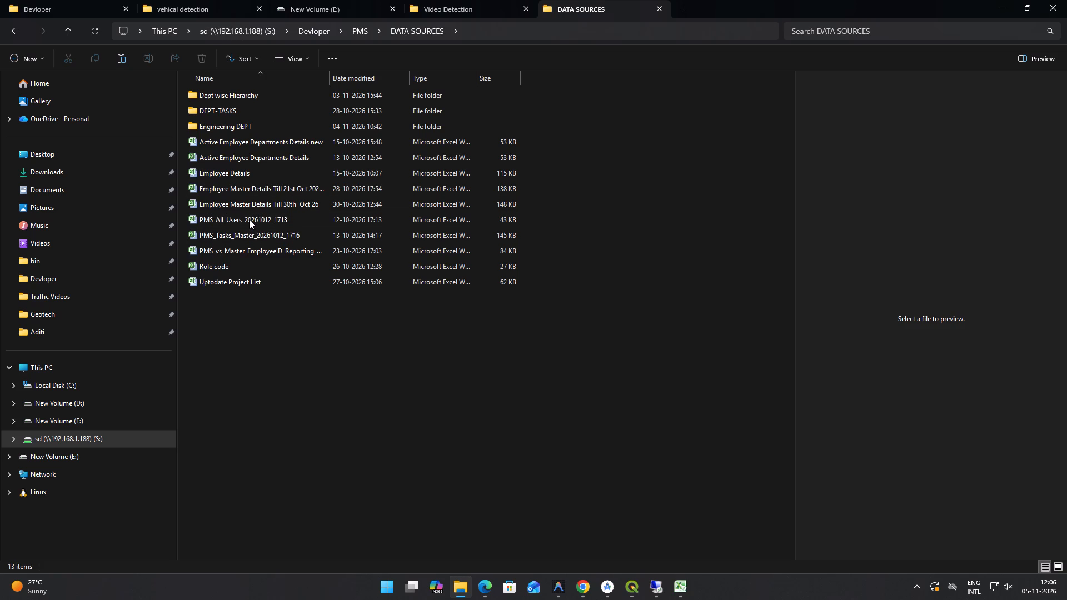
double_click(260, 237)
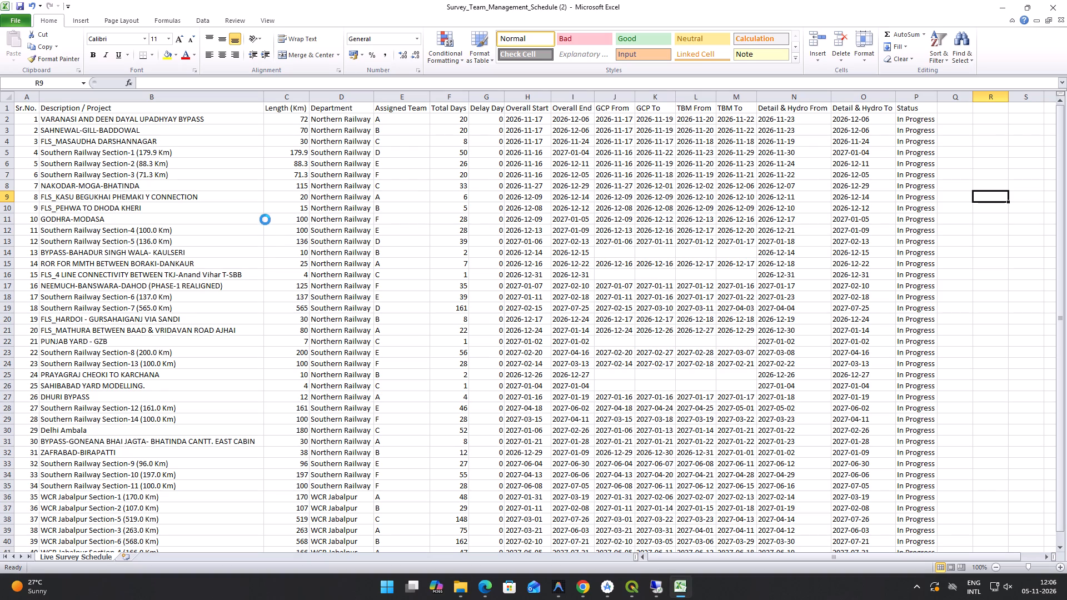
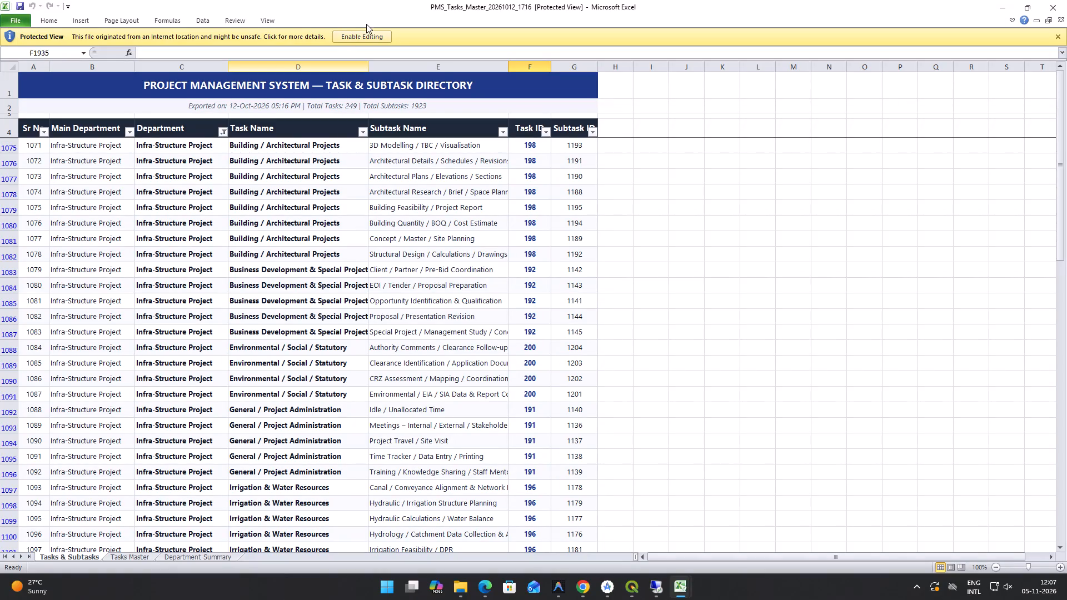
Look through the consolidated task list on the Tasks Master sheet, checking its departments and task names.
click(127, 558)
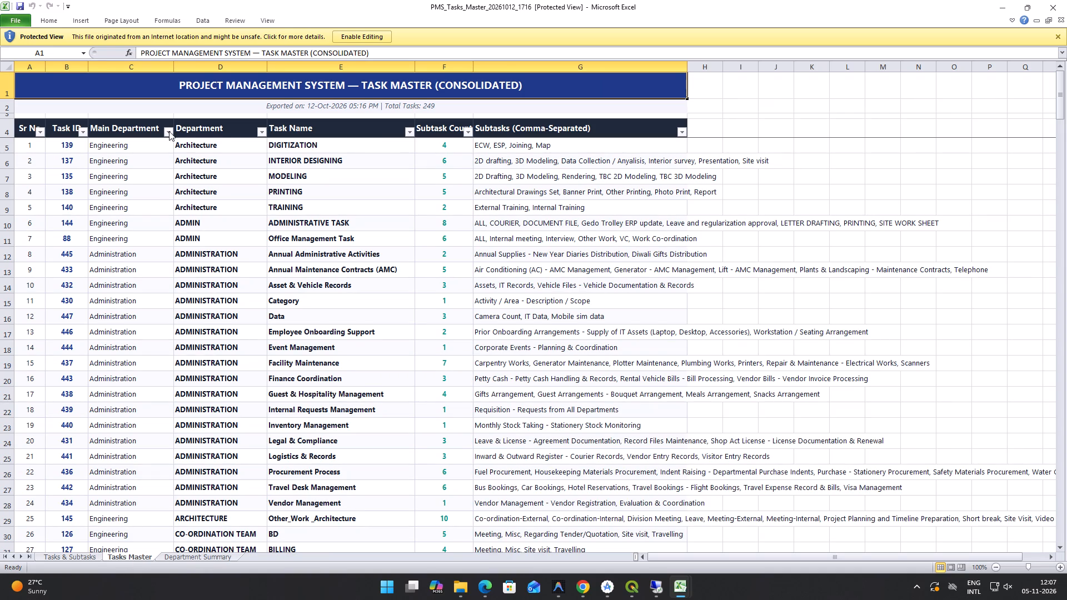
scroll(331, 334, down, 4)
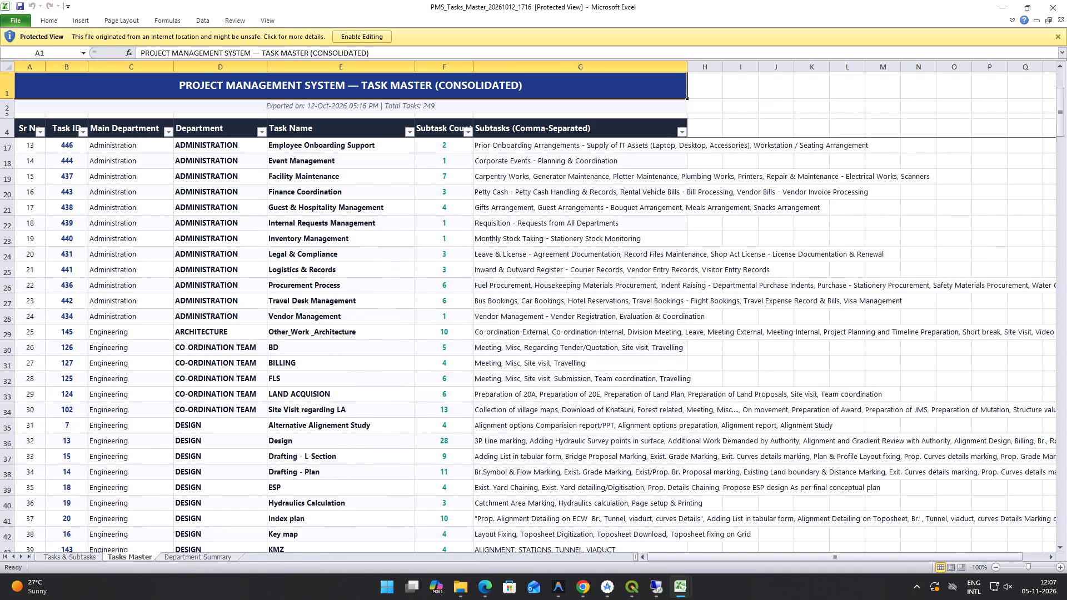
scroll(331, 334, down, 9)
scroll(331, 334, up, 5)
scroll(331, 334, down, 6)
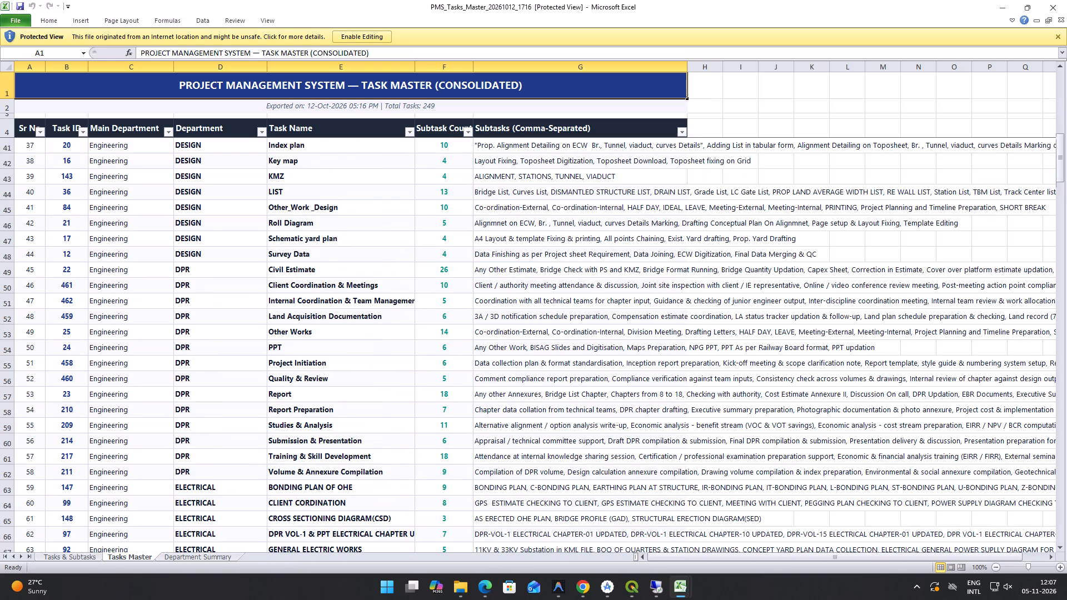
scroll(331, 334, down, 14)
scroll(392, 386, down, 5)
scroll(406, 435, down, 3)
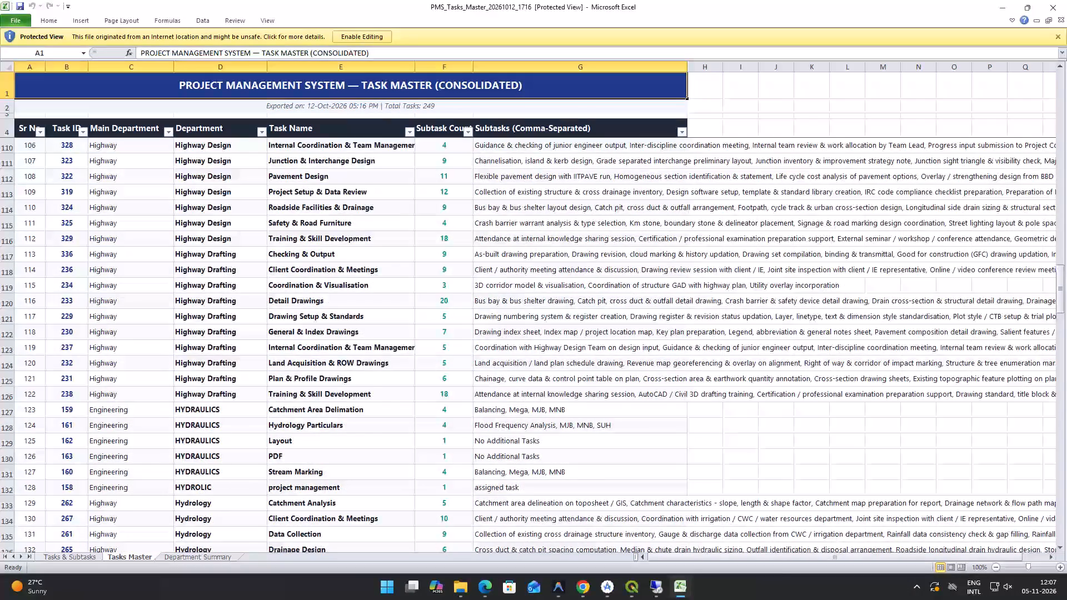
scroll(226, 518, down, 6)
scroll(232, 458, down, 10)
scroll(234, 457, up, 3)
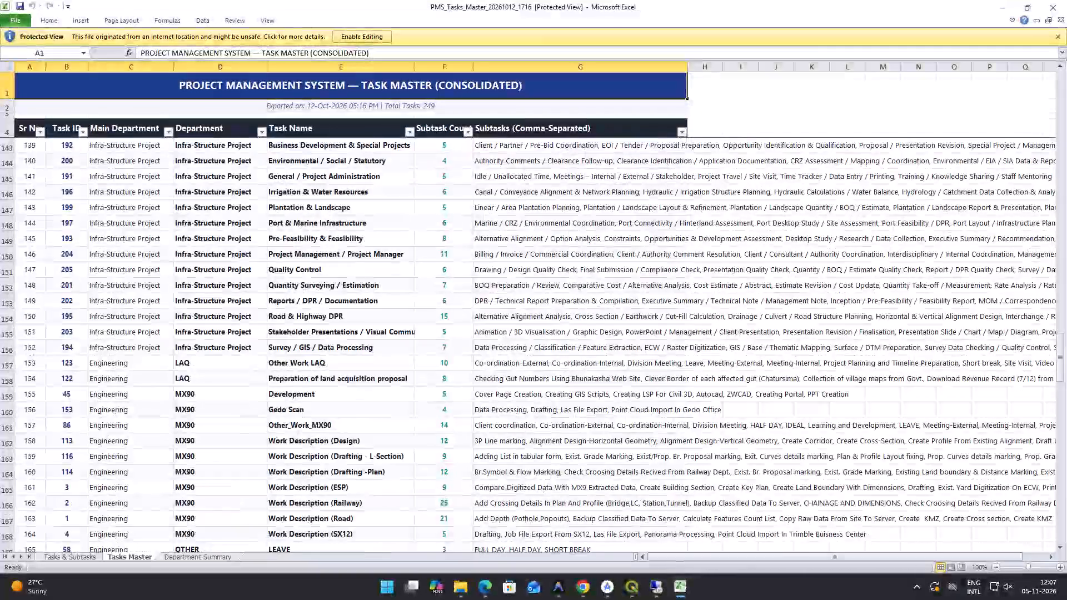
scroll(234, 457, up, 8)
Enable editing of the protected workbook so that the column filters on the Tasks Master sheet can be used.
click(171, 136)
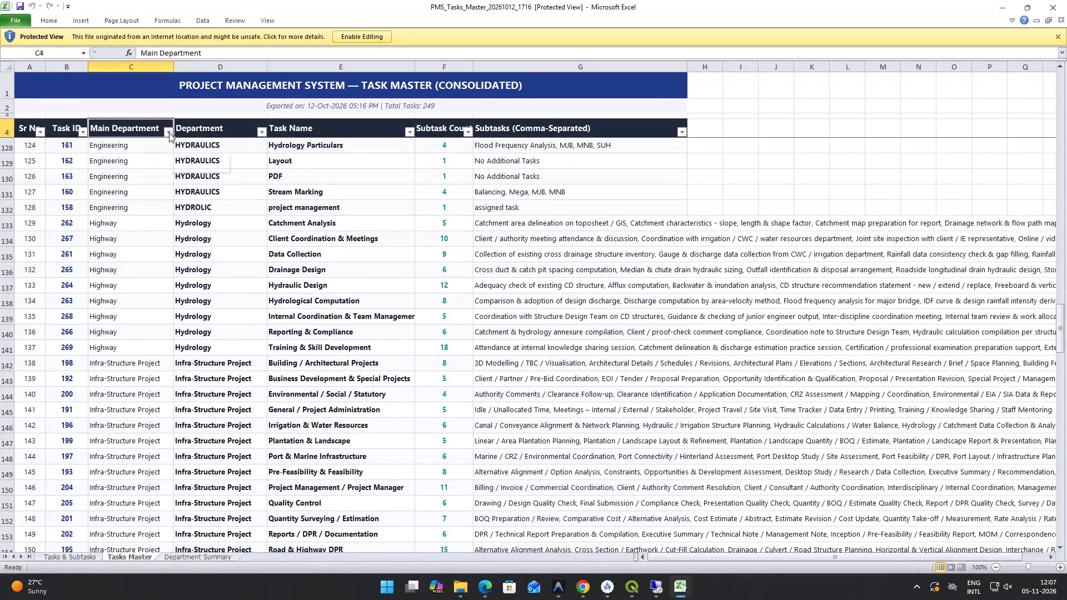
click(169, 133)
click(169, 130)
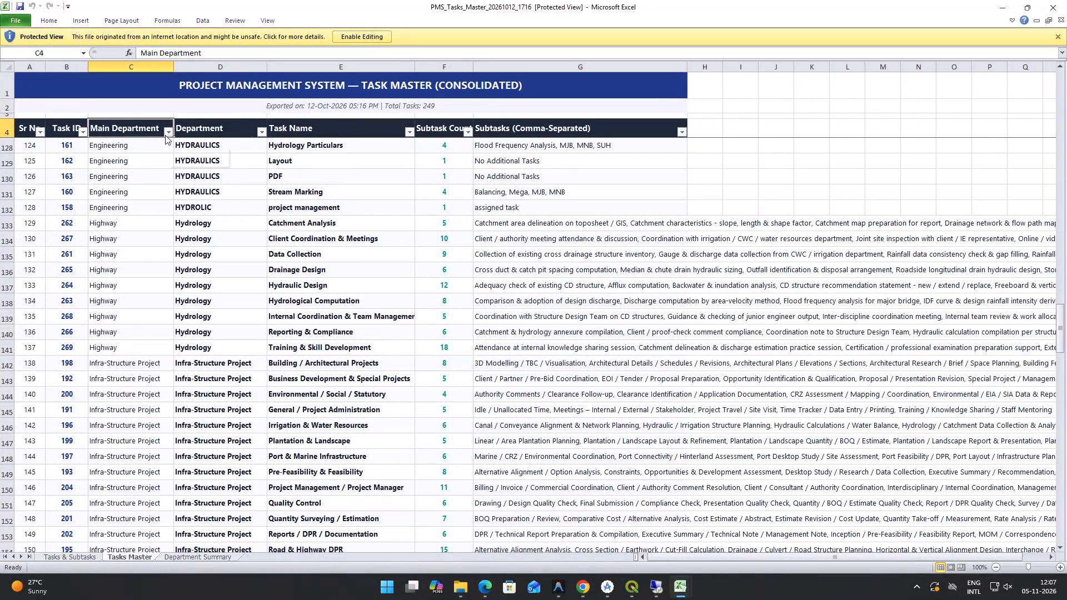
click(361, 39)
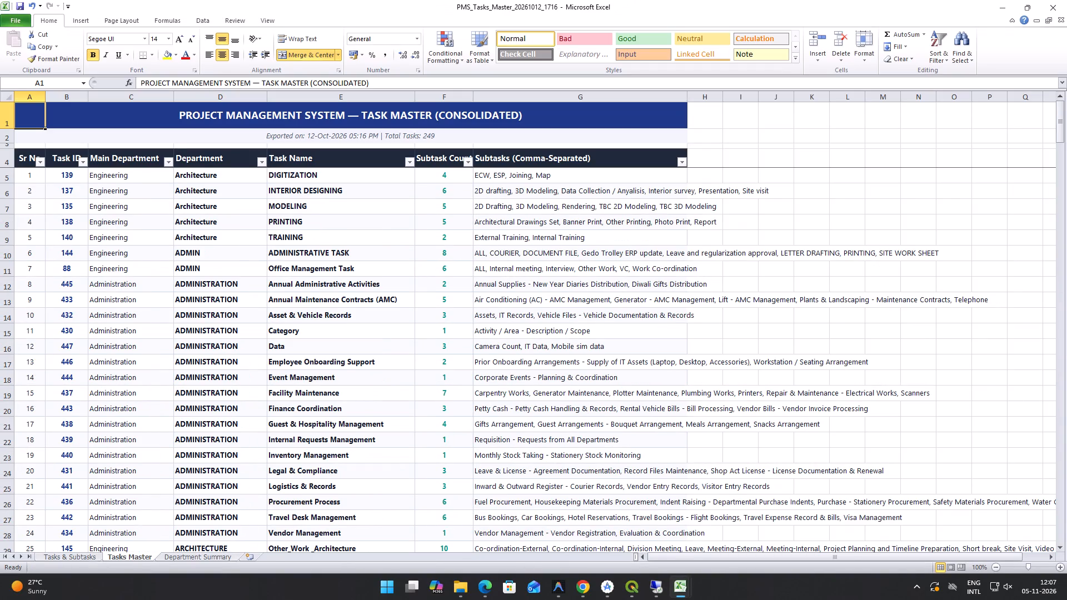
Filter the Tasks Master list to the Engineering main department and the DESIGN department only.
click(168, 159)
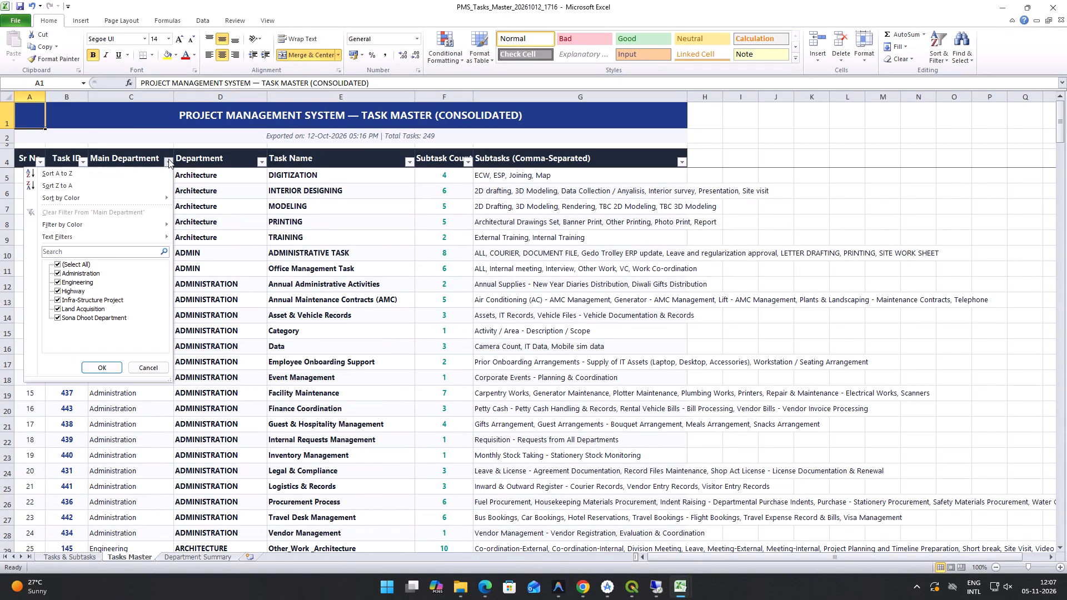
click(68, 263)
click(63, 282)
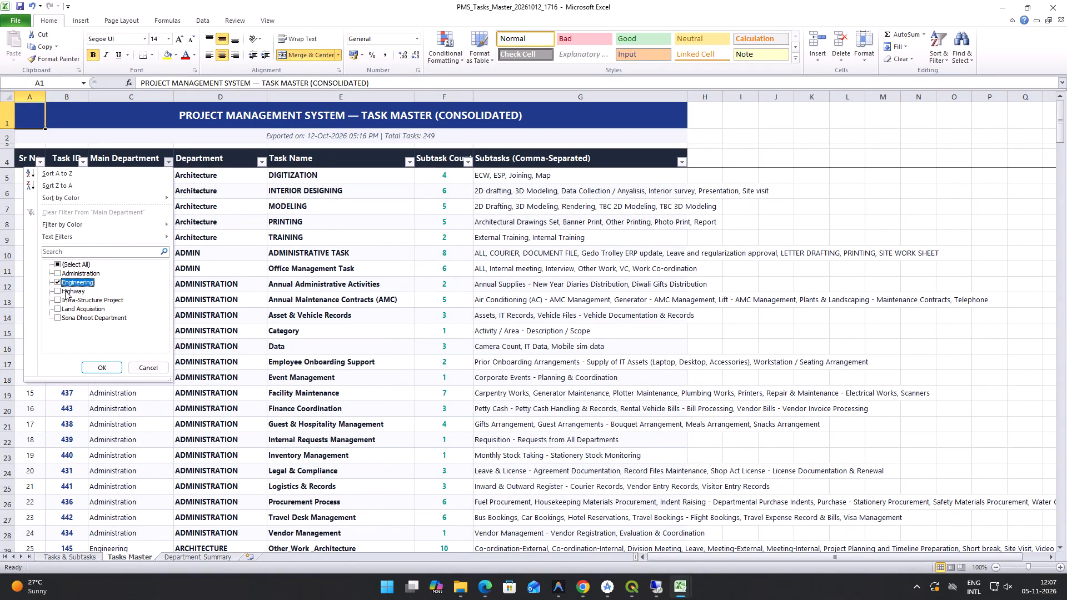
click(97, 367)
click(267, 163)
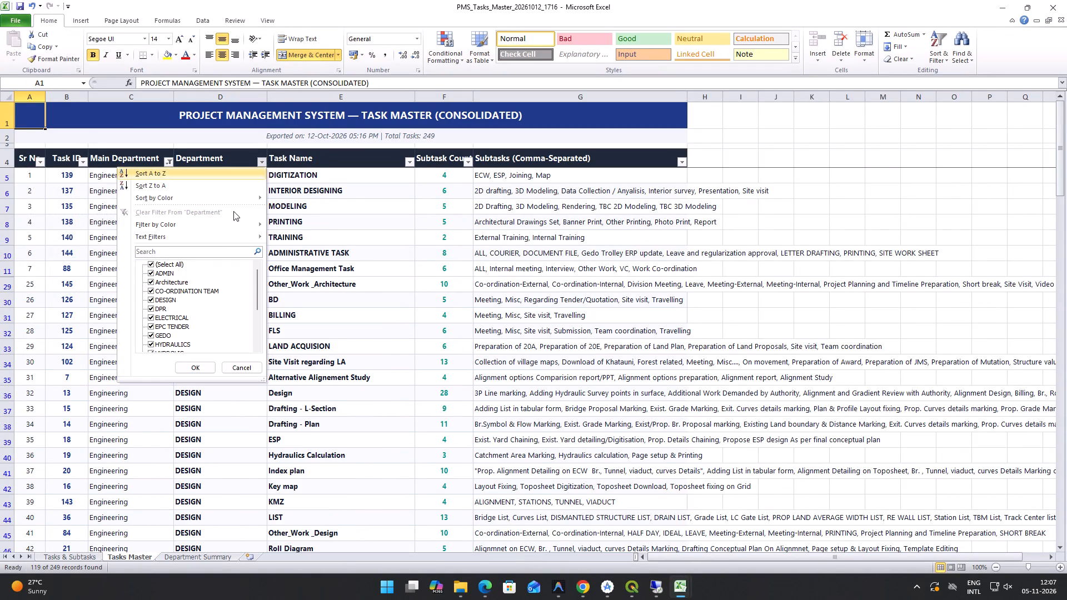
click(171, 262)
click(157, 299)
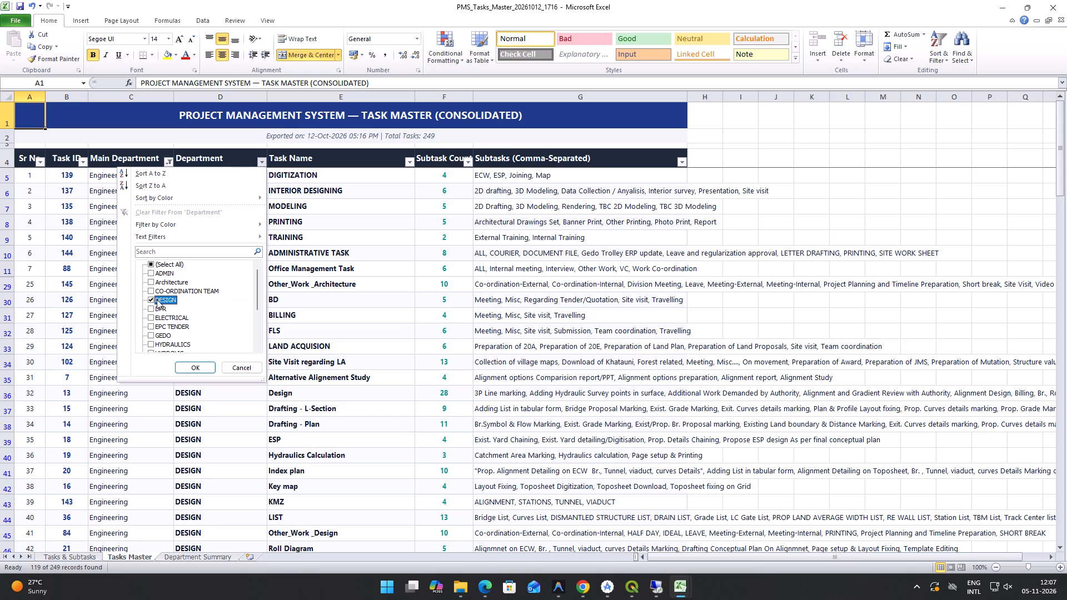
click(184, 366)
Copy the entire visible rows from the title in row 1 through the last filtered DESIGN task, Survey Data.
click(324, 416)
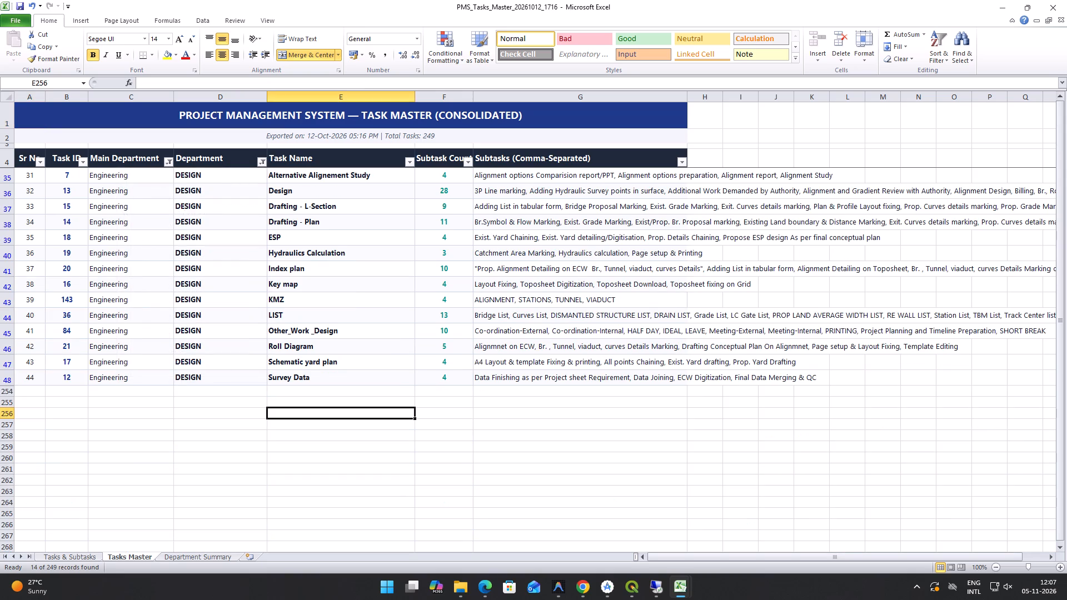
scroll(481, 440, up, 1)
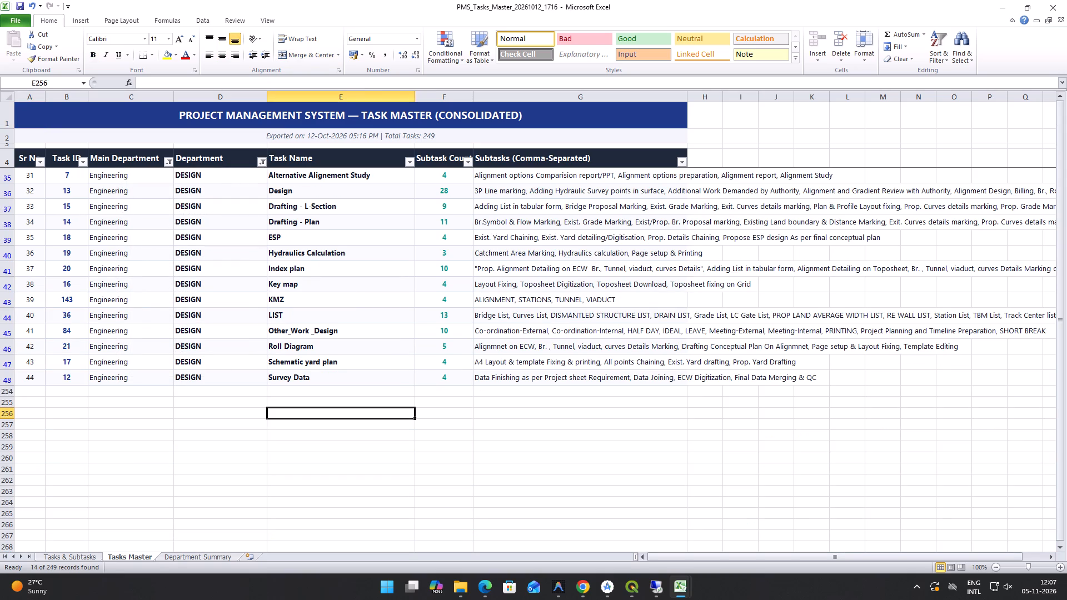
drag(708, 554, 765, 557)
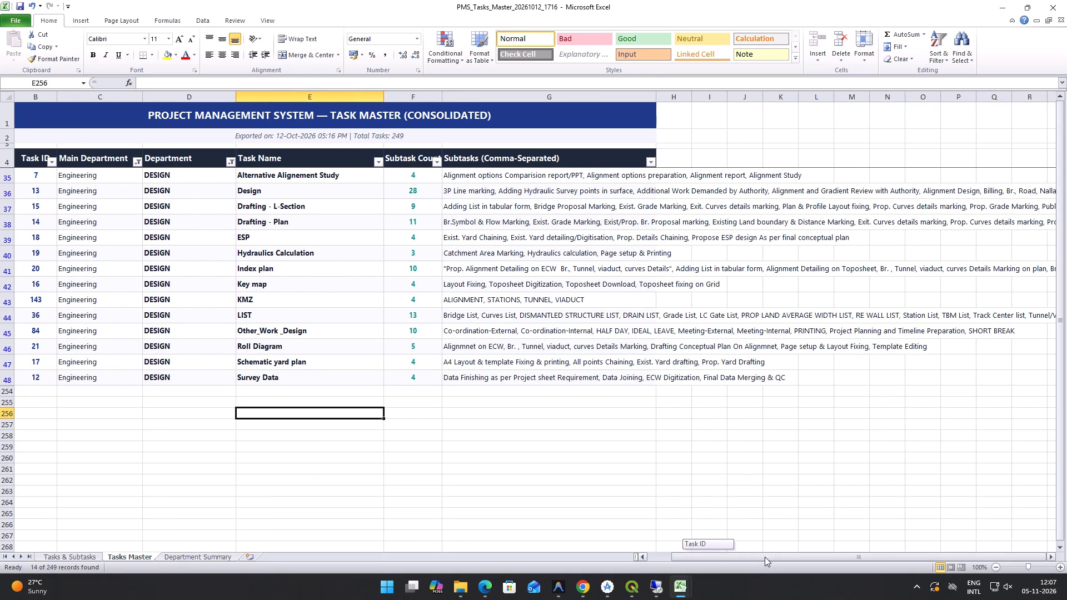
drag(765, 557, 647, 543)
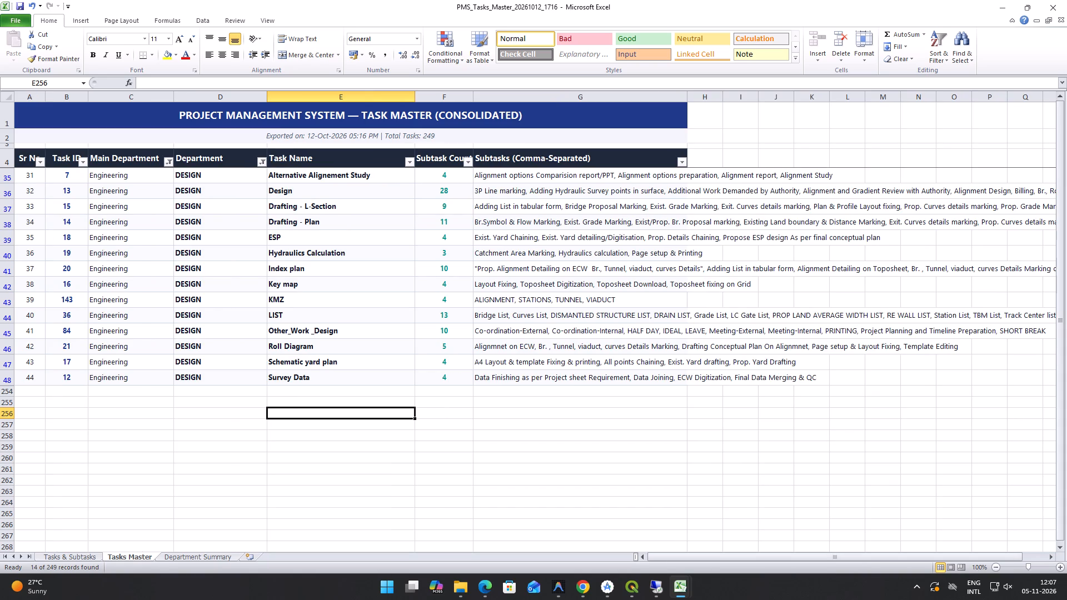
drag(29, 111, 917, 380)
click(297, 412)
drag(0, 111, 0, 121)
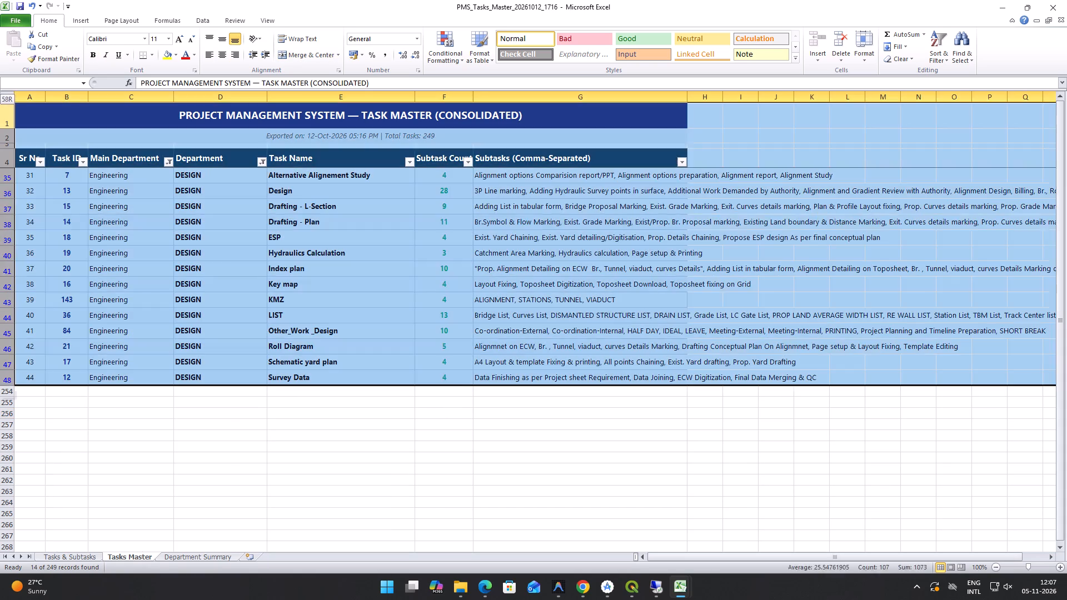
drag(0, 121, 0, 376)
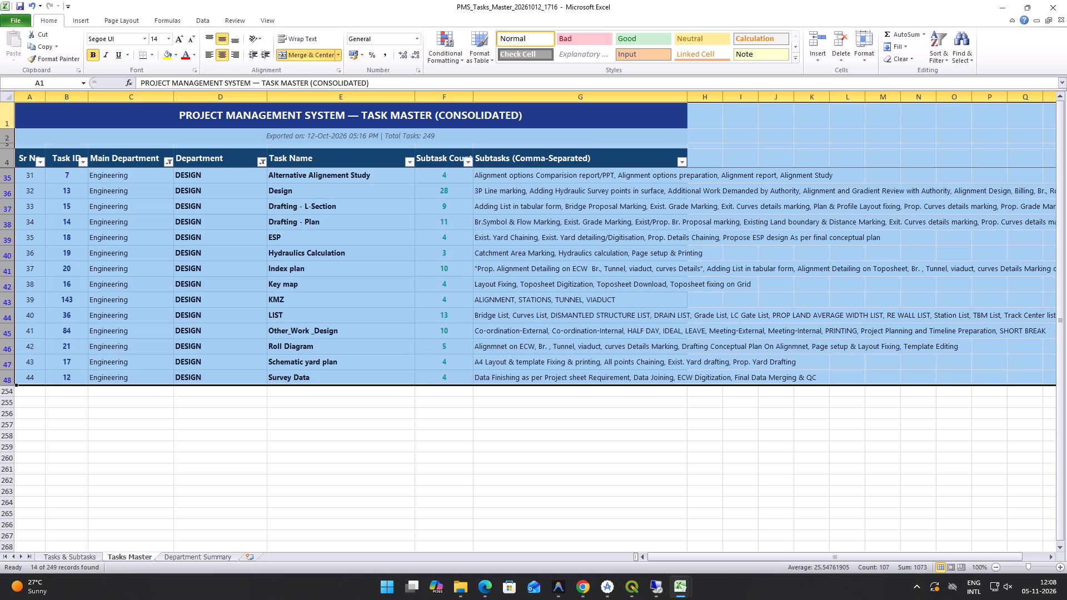
key(ctrl+c)
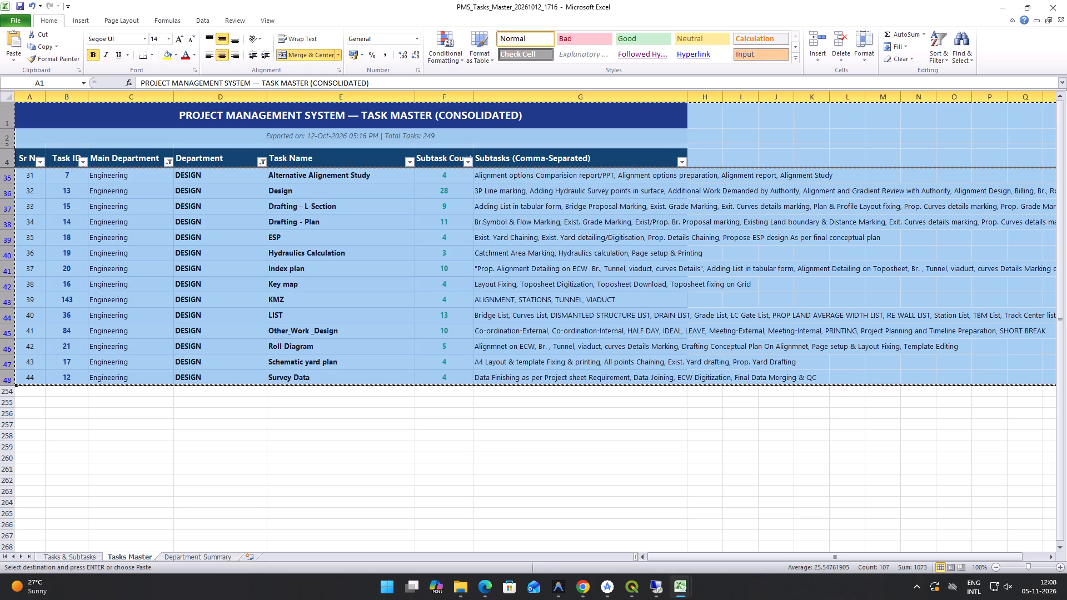
Create a new blank workbook and paste the copied DESIGN task rows starting at cell A1 of Sheet1.
click(388, 513)
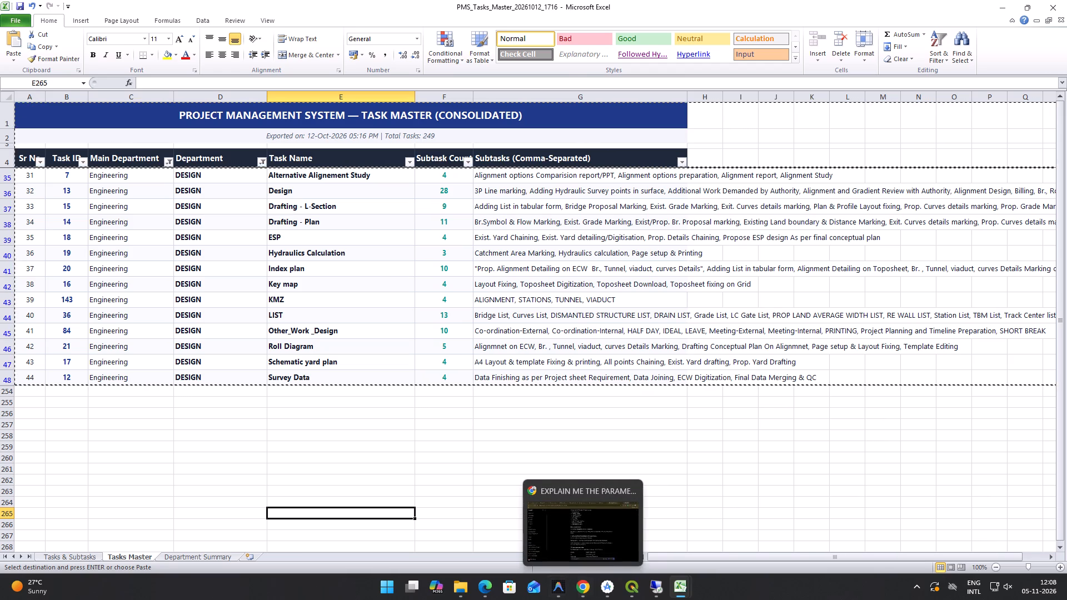
click(8, 21)
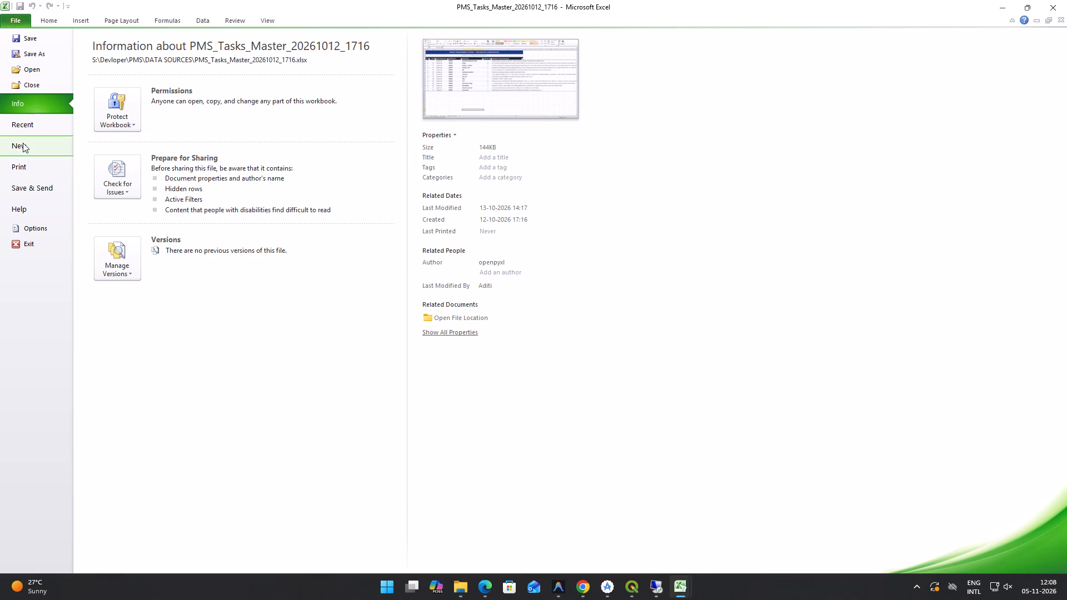
click(23, 143)
click(550, 254)
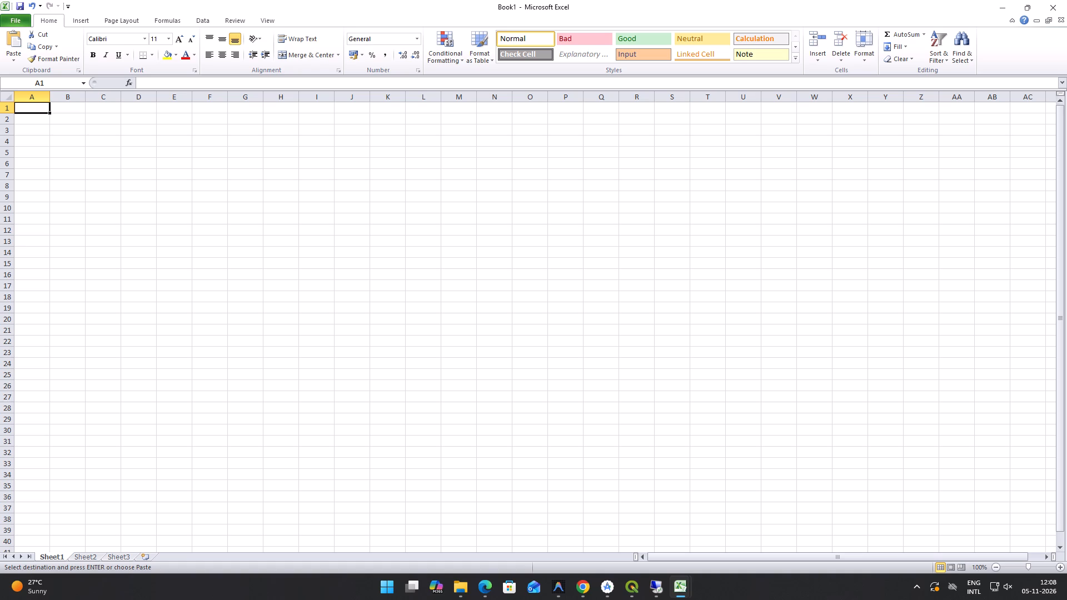
key(ctrl+v)
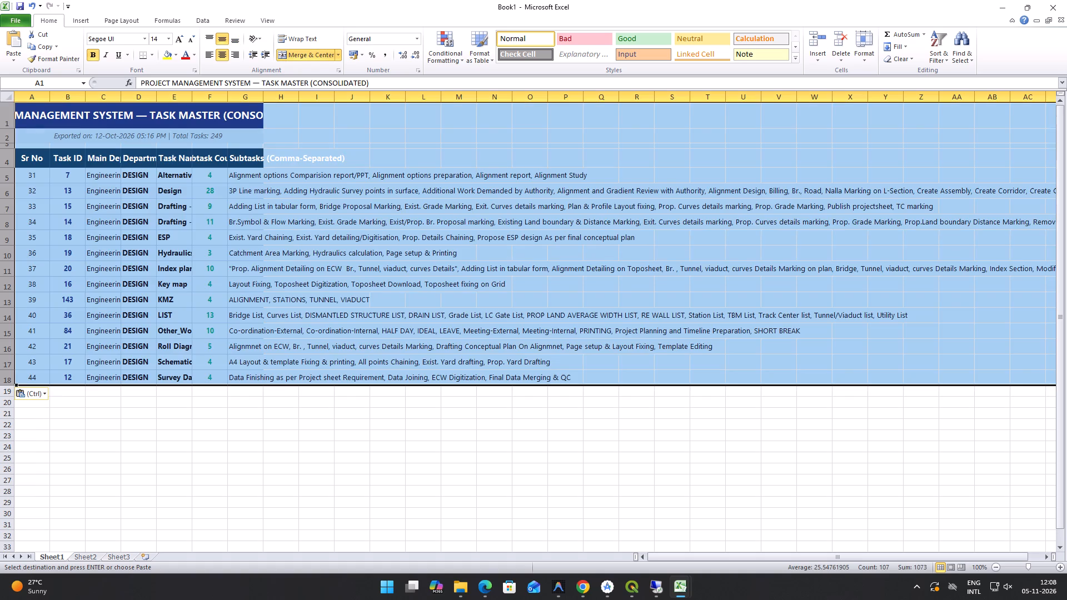
click(483, 405)
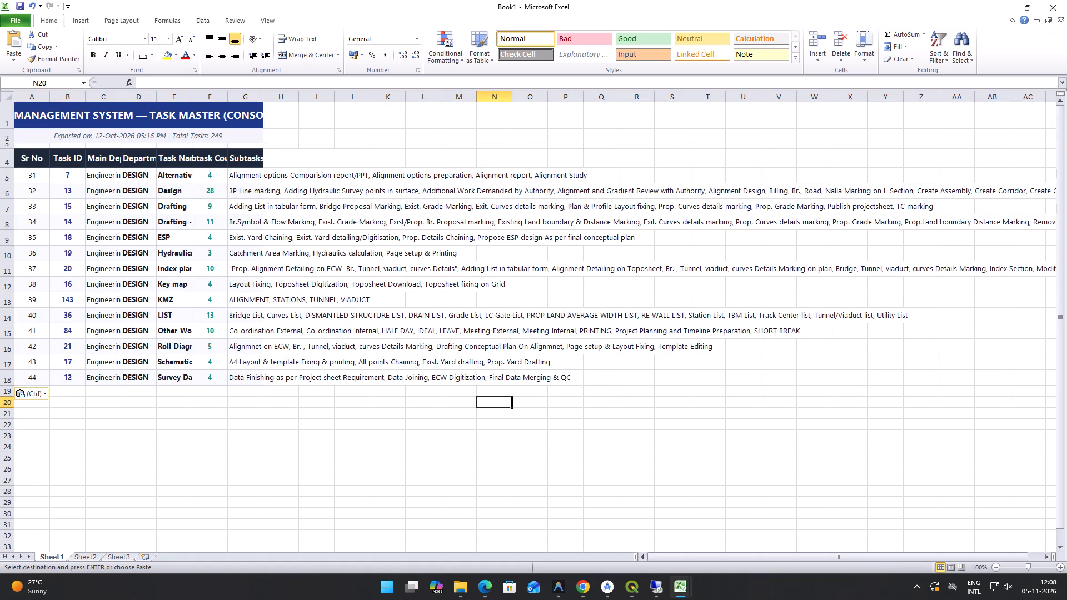
Widen column G, Subtasks (Comma-Separated), to span most of the long subtask lists.
click(261, 113)
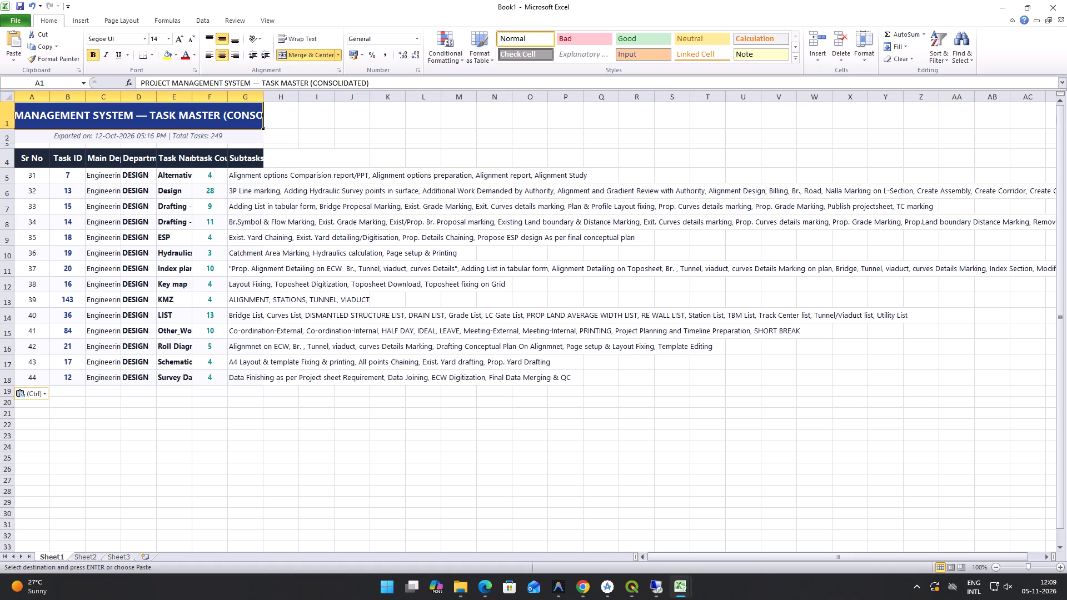
drag(263, 97, 364, 90)
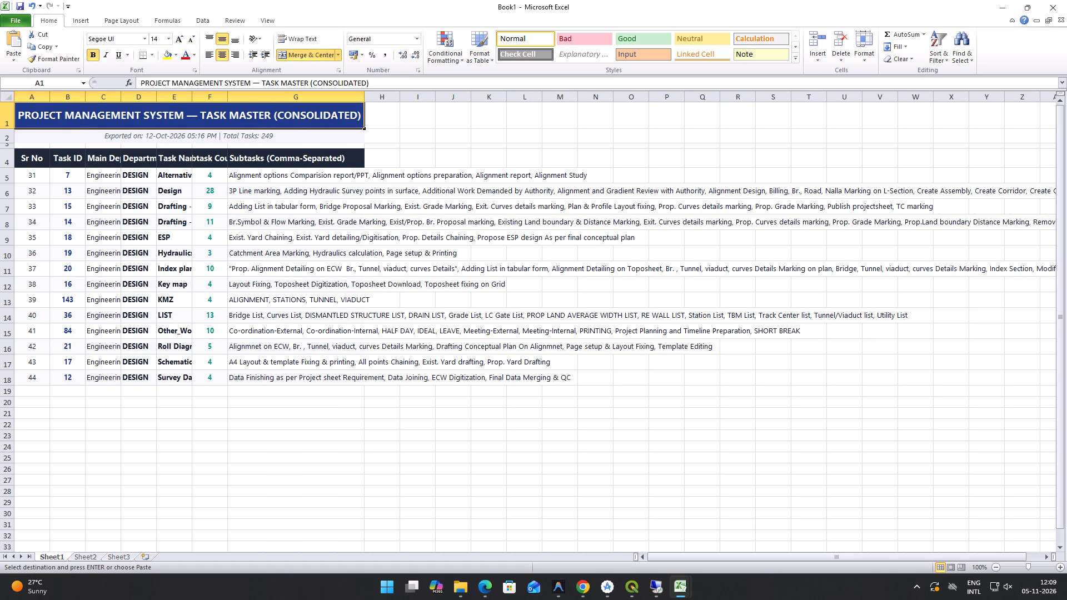
drag(365, 95, 1002, 122)
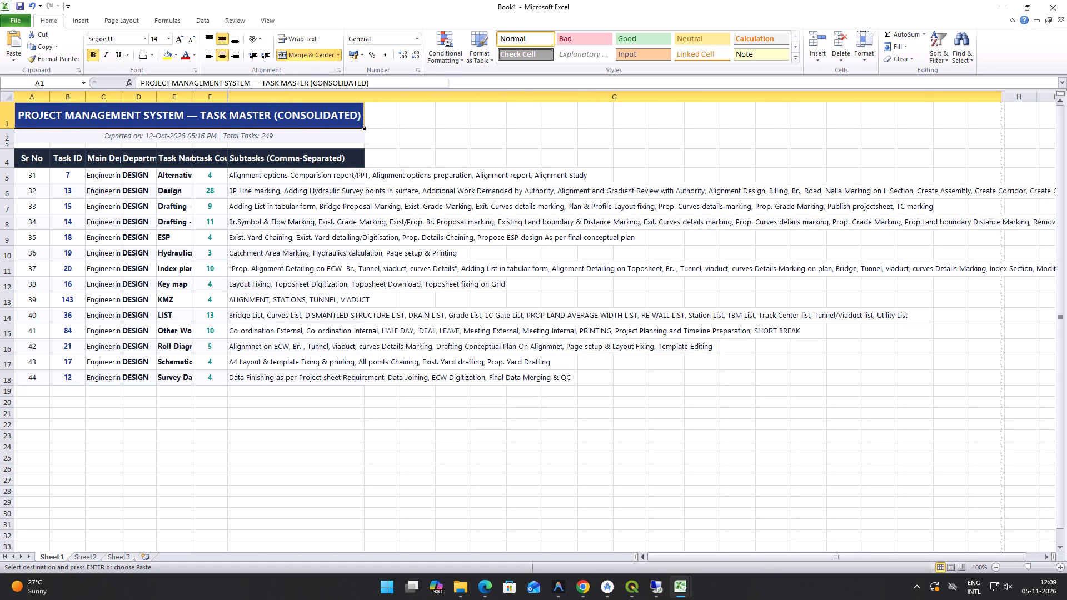
click(643, 467)
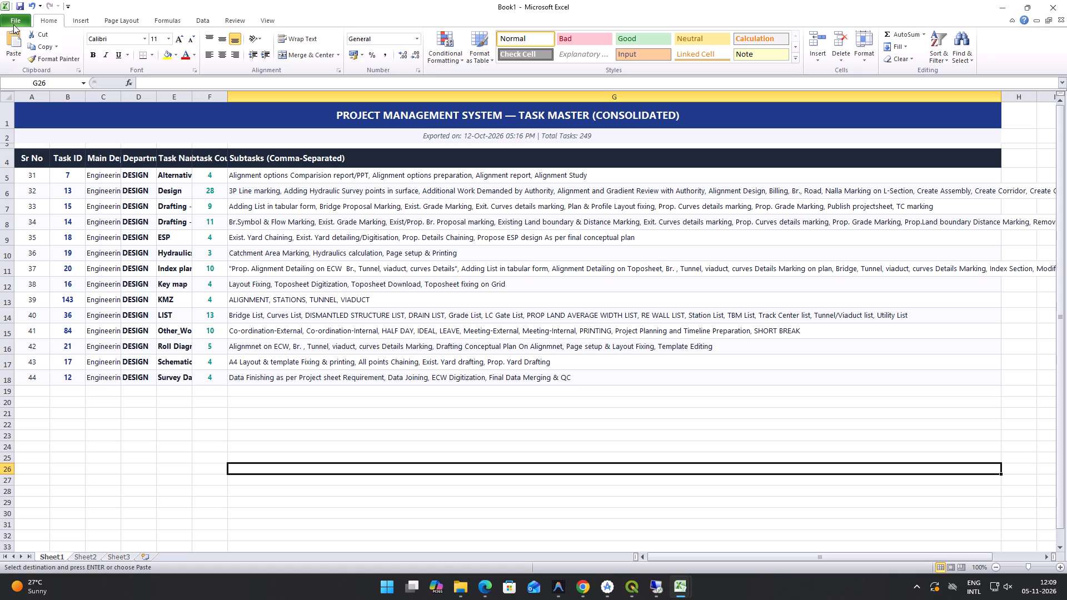
Save the new workbook in the Downloads folder as ENGINEERING_DESIGN TASKS AND SUBTASKS.
click(18, 12)
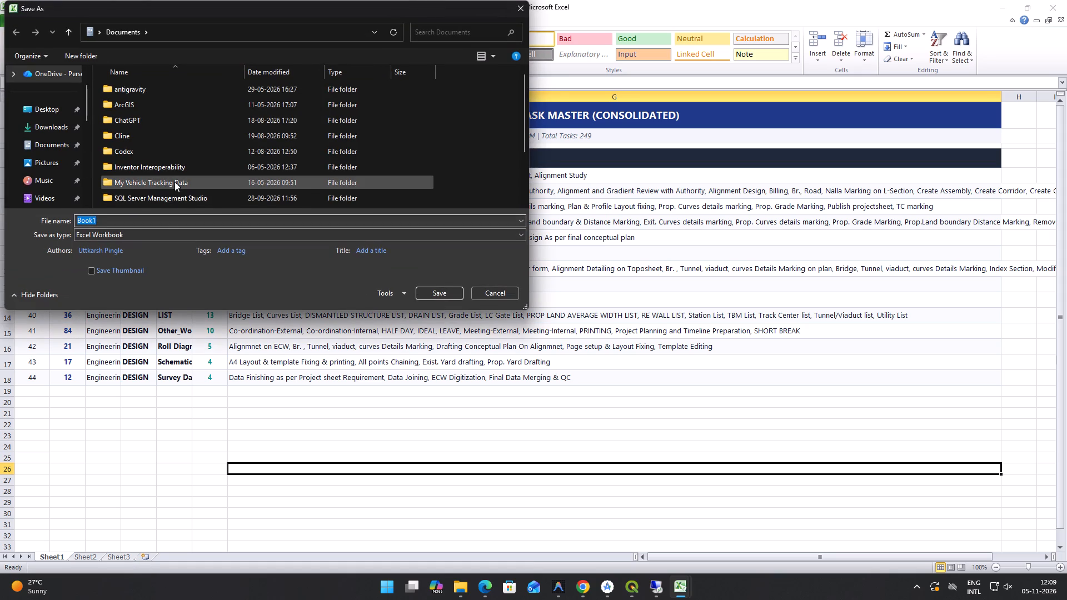
click(58, 129)
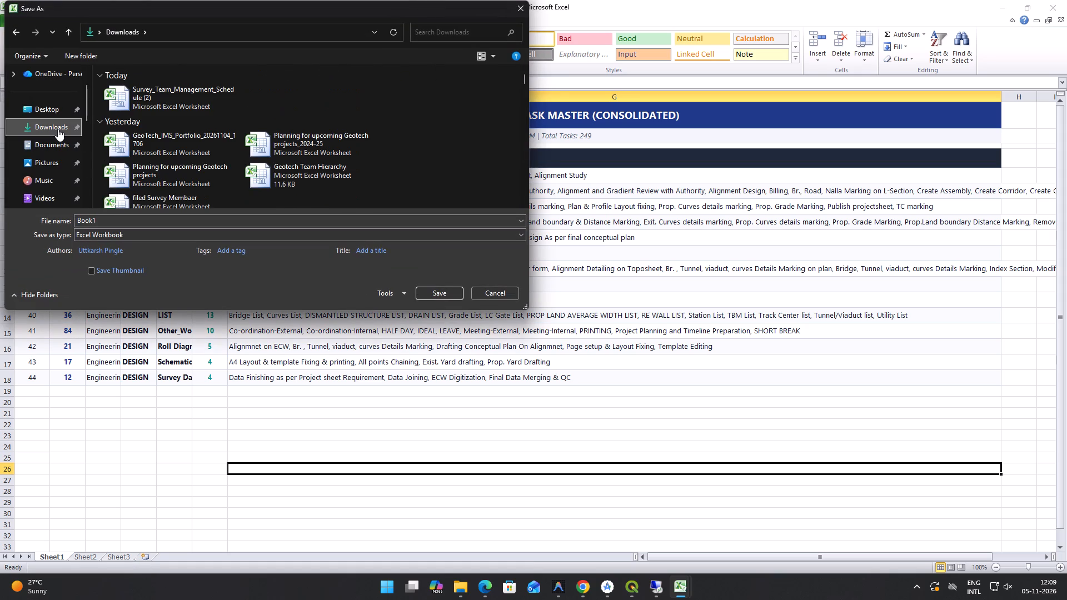
click(117, 218)
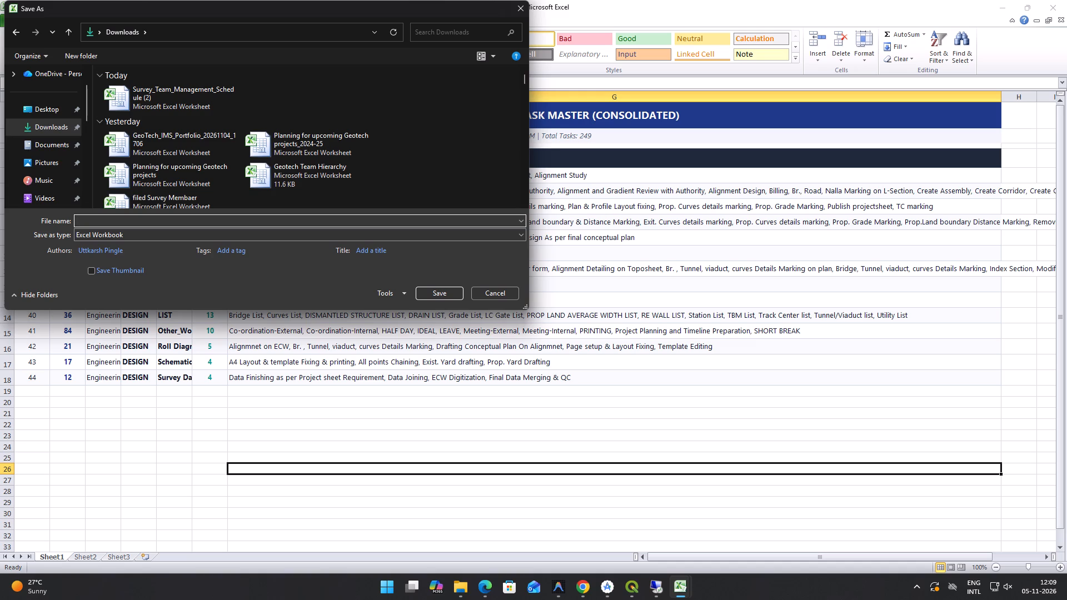
text(EN)
text(GINEERING)
text(_DESIGN)
key(space)
text(TAKS)
key(BackSpace)
key(BackSpace)
text(SKS AND SUBTAKS)
key(BackSpace)
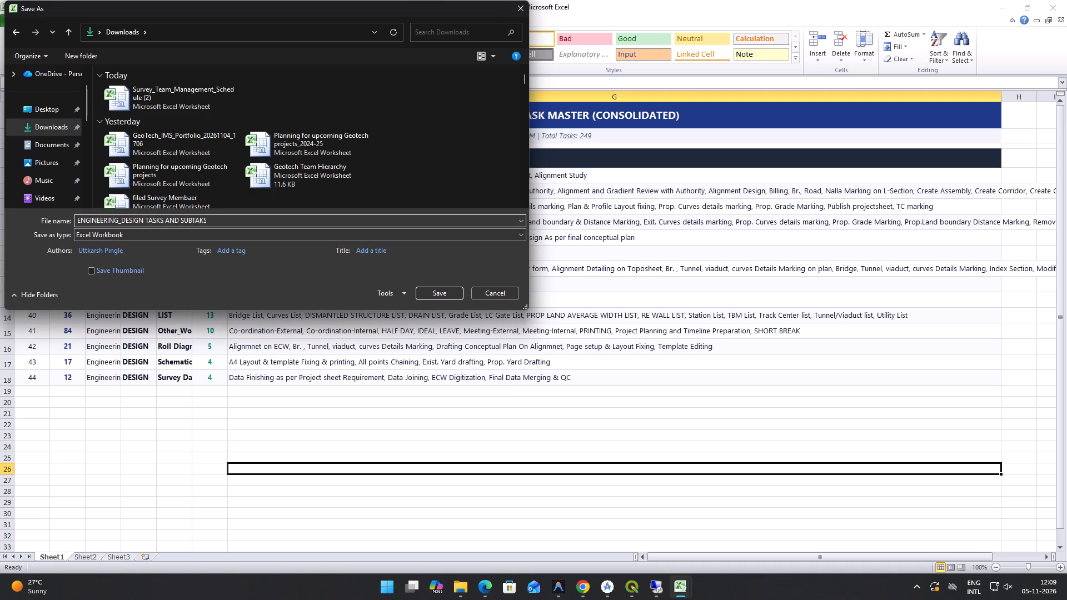
key(BackSpace)
text(SK)
key(s)
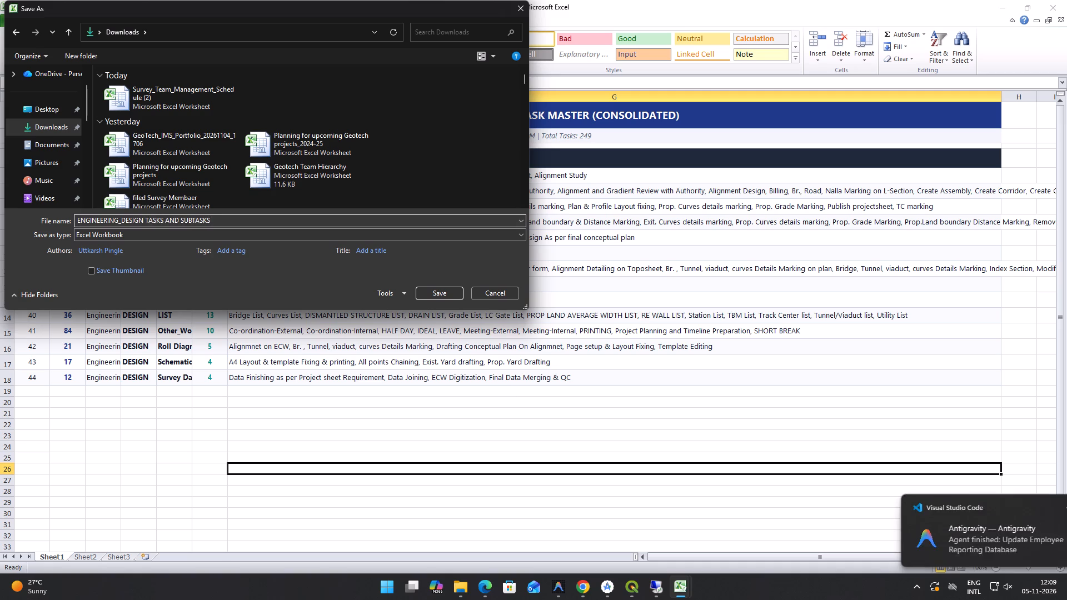
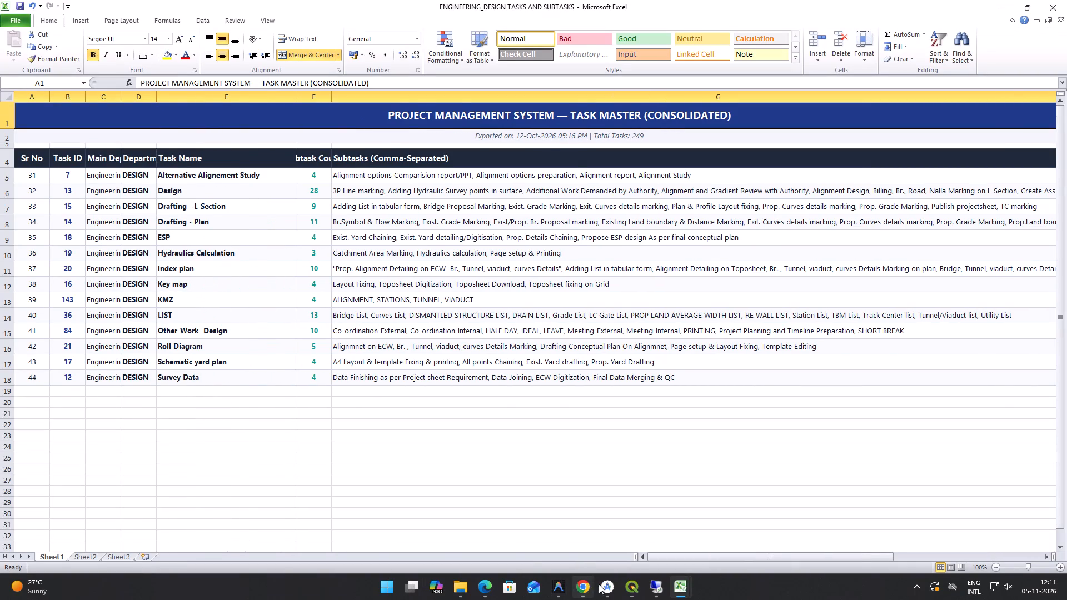
Switch to the PMS_Tasks_Master workbook and add ELECTRICAL to the Department filter on Tasks Master, keeping DESIGN selected.
click(687, 518)
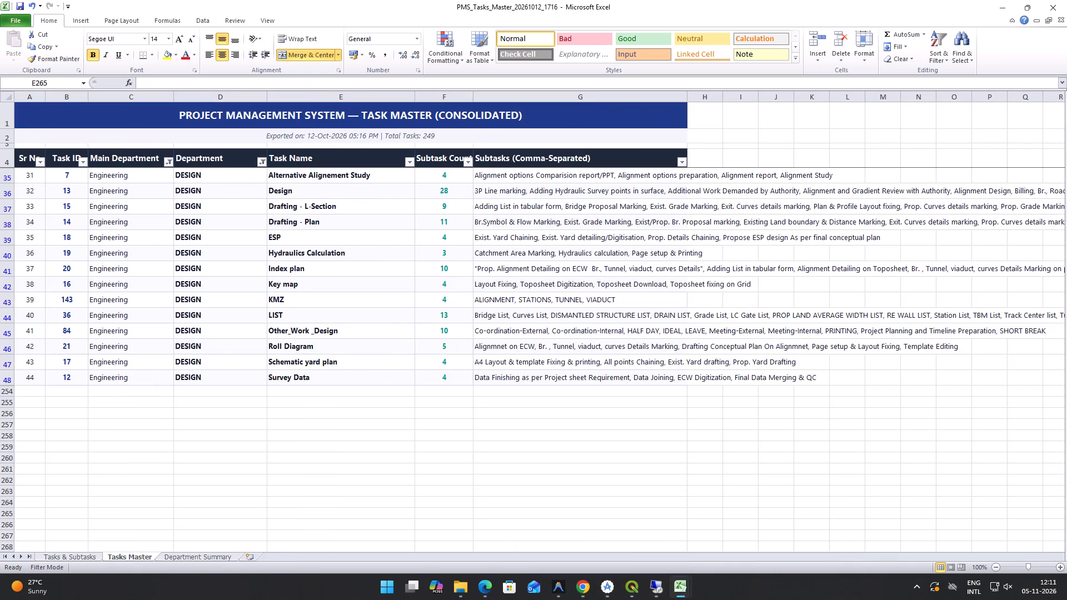
click(262, 163)
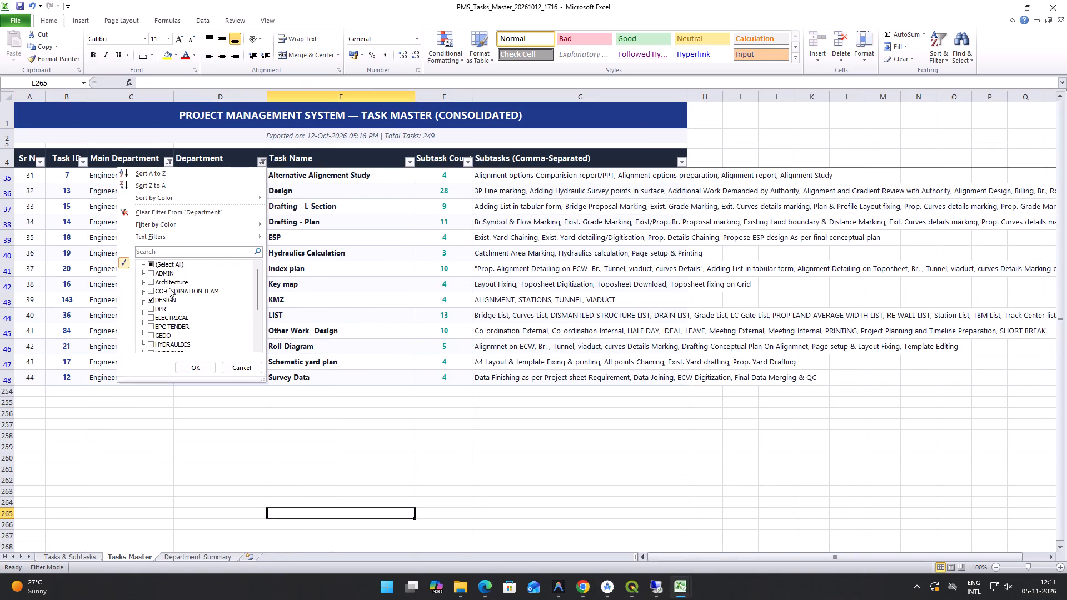
scroll(174, 332, down, 2)
click(258, 301)
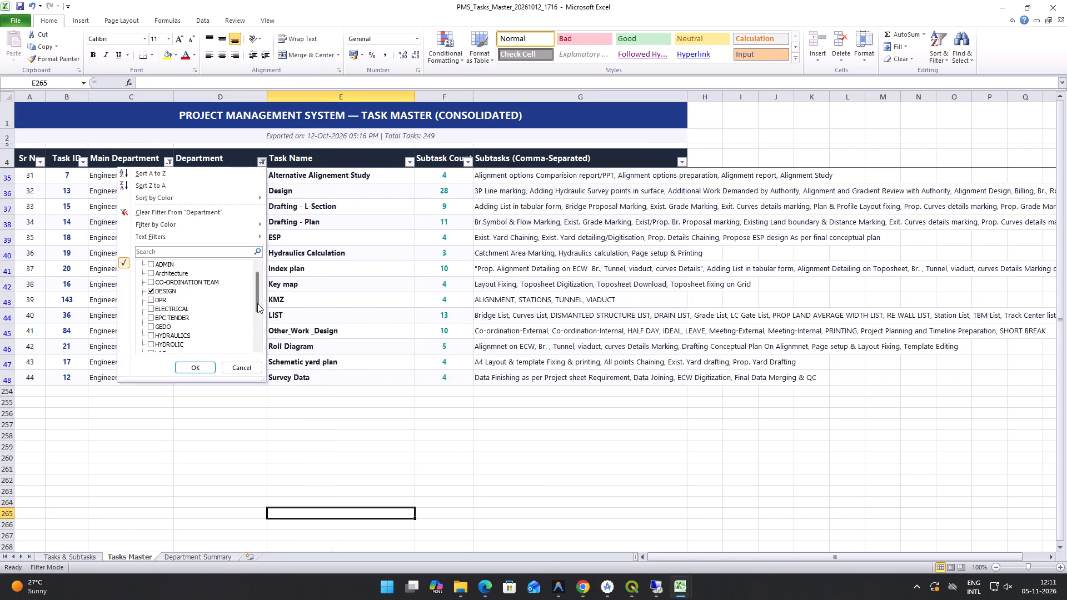
click(160, 313)
click(163, 308)
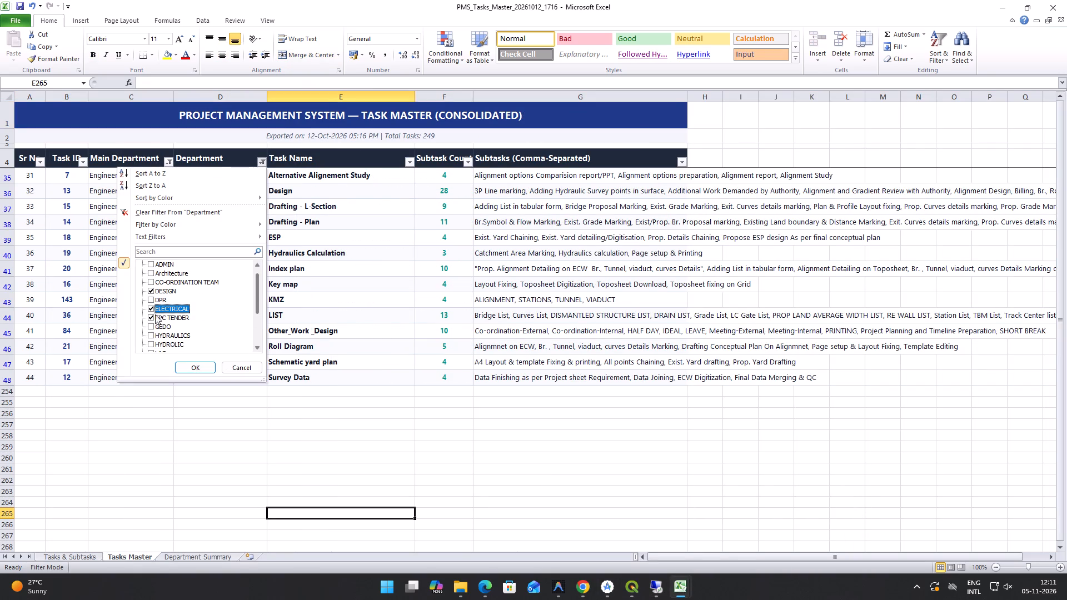
click(154, 314)
click(202, 367)
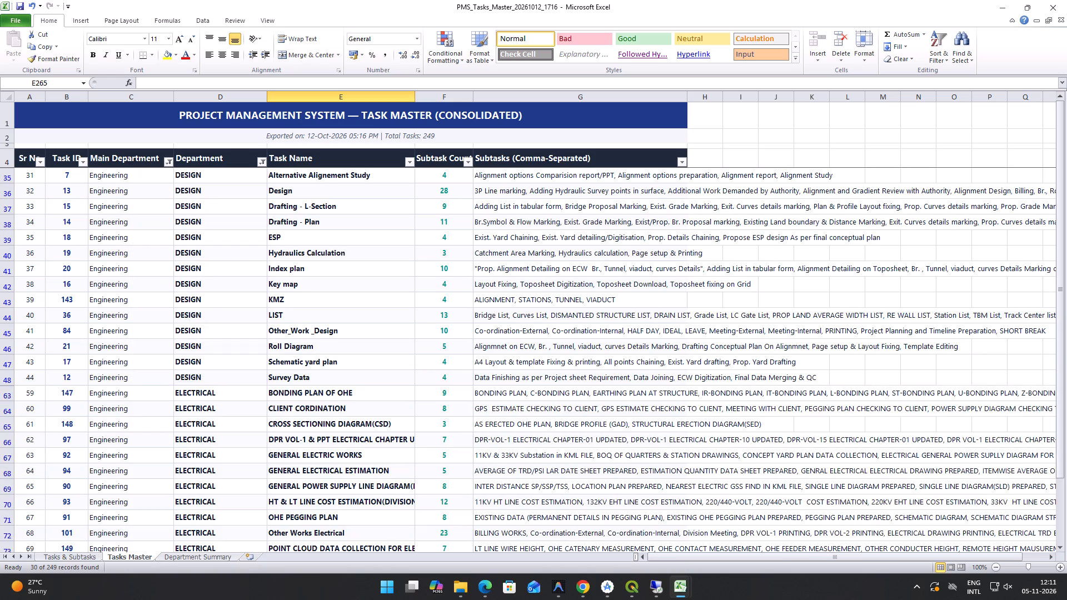
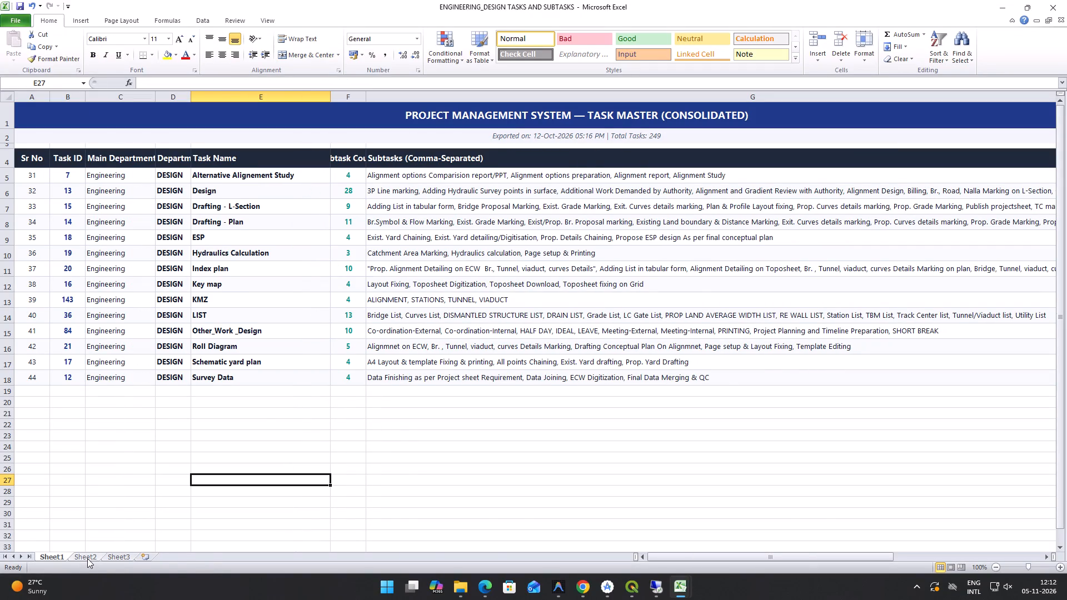
Check Sheet2 and Sheet3 of the ENGINEERING_DESIGN TASKS AND SUBTASKS workbook and return to Sheet1.
click(94, 560)
click(123, 559)
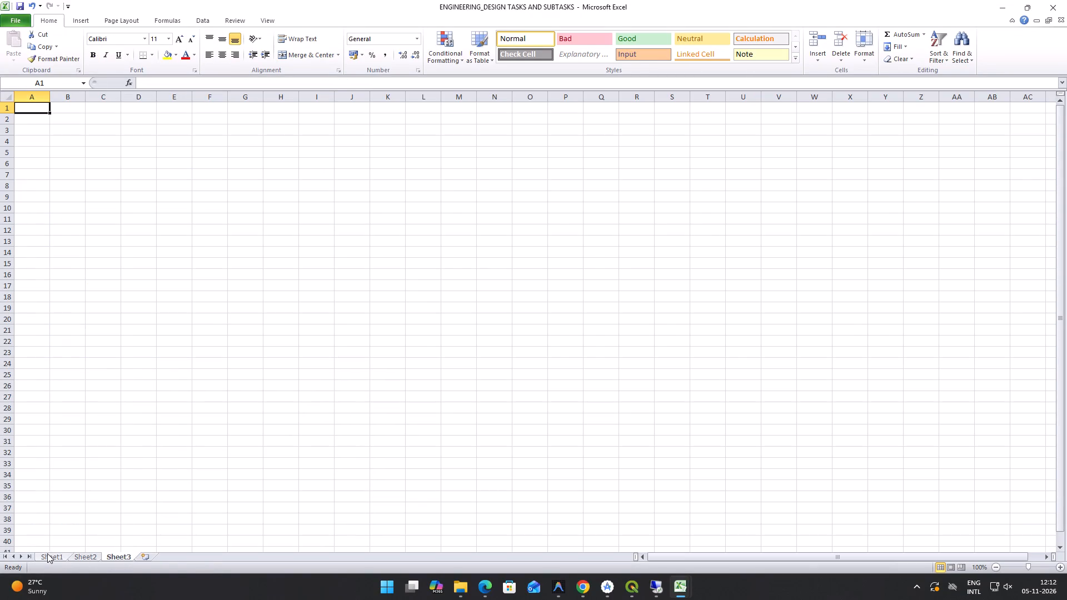
click(46, 553)
Switch to the PMS_Tasks_Master workbook.
key(alt+Tab)
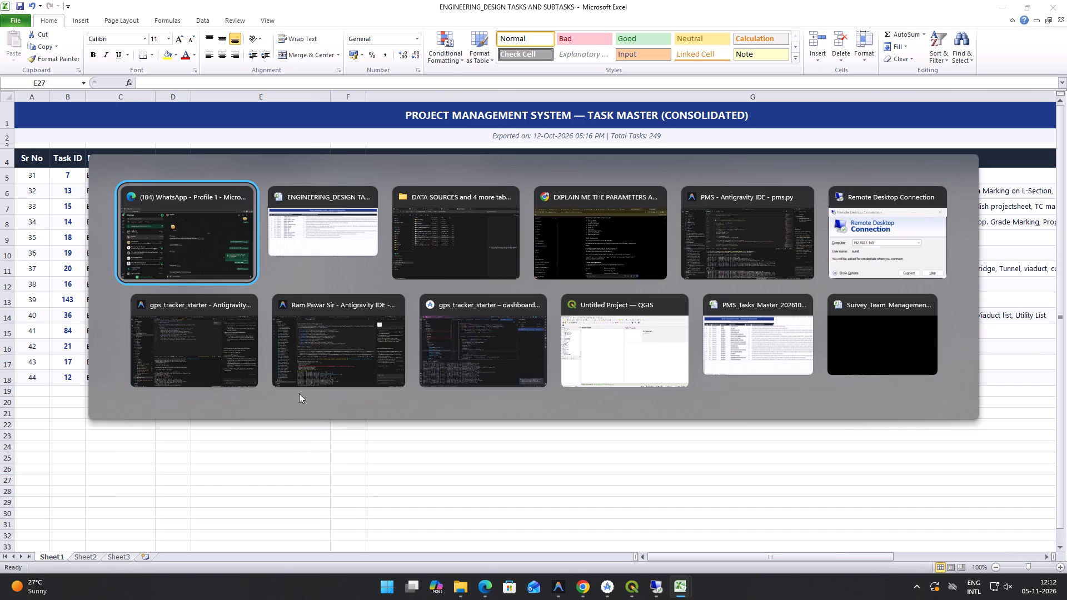
key(alt+Tab)
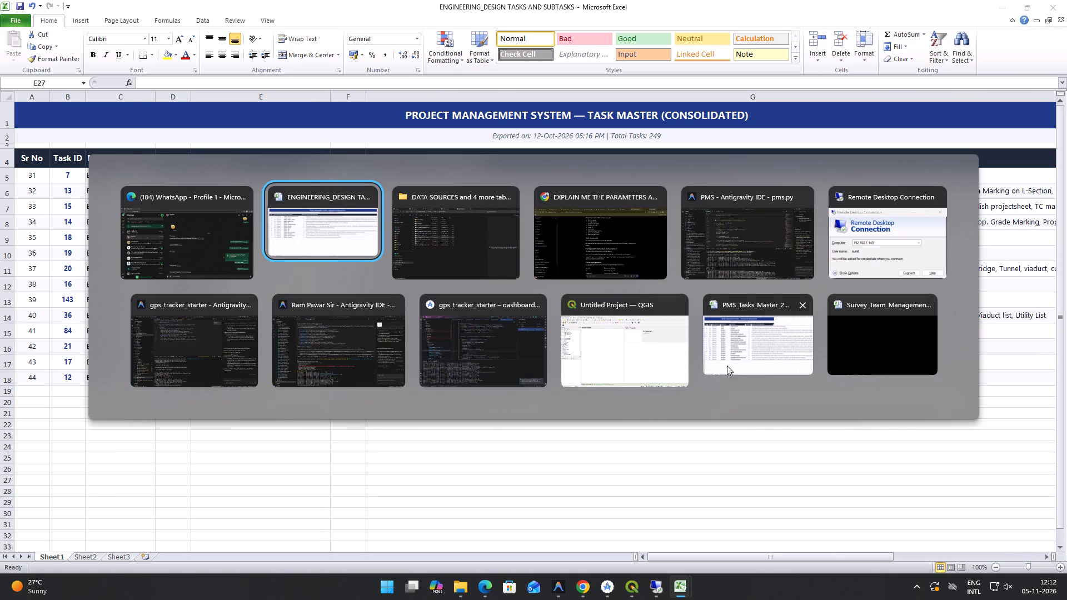
alt+click(765, 369)
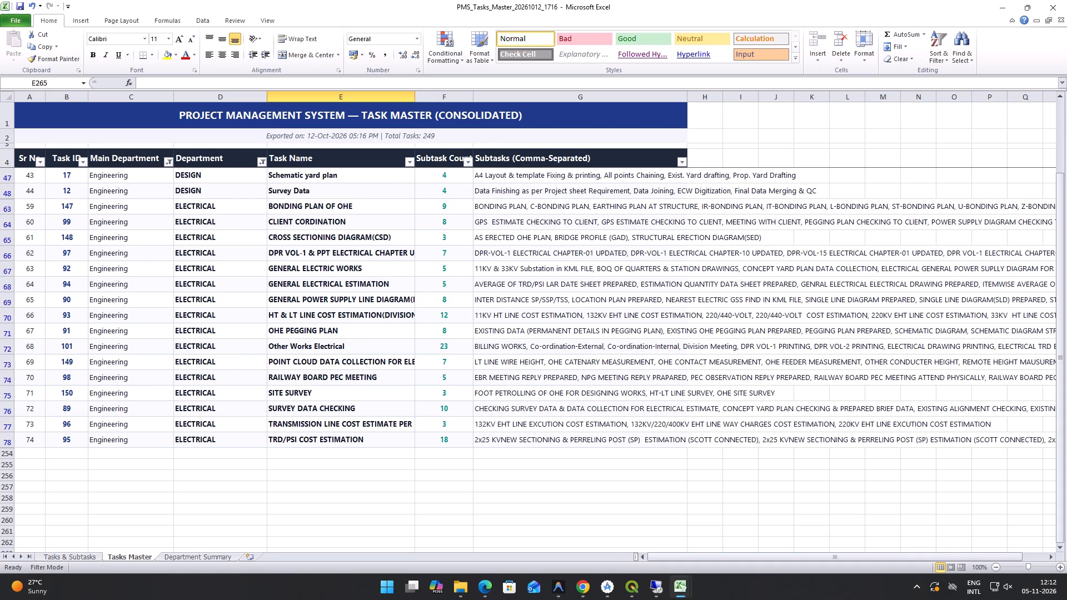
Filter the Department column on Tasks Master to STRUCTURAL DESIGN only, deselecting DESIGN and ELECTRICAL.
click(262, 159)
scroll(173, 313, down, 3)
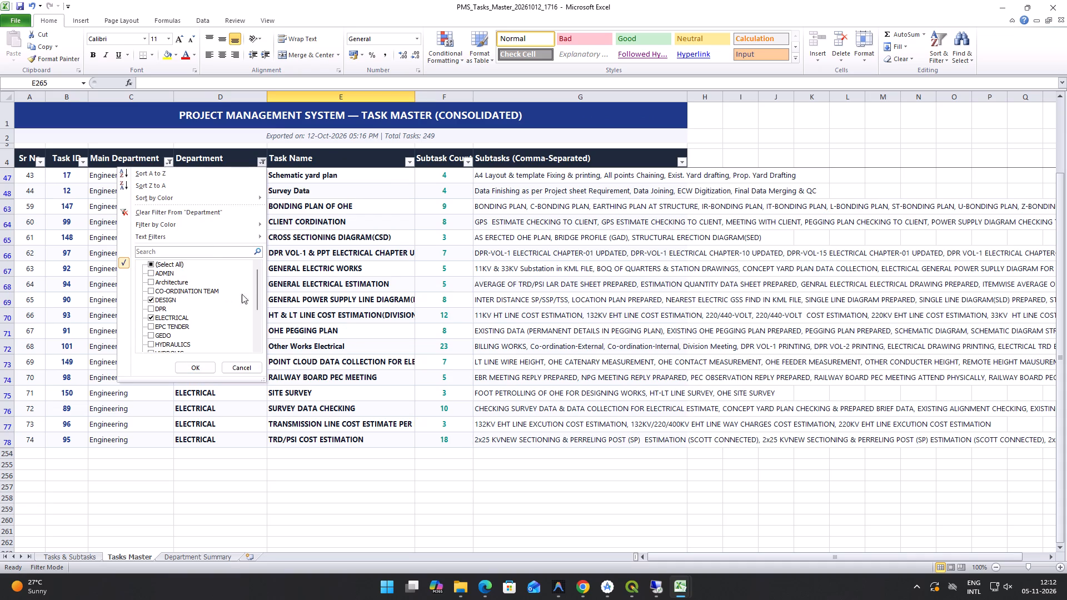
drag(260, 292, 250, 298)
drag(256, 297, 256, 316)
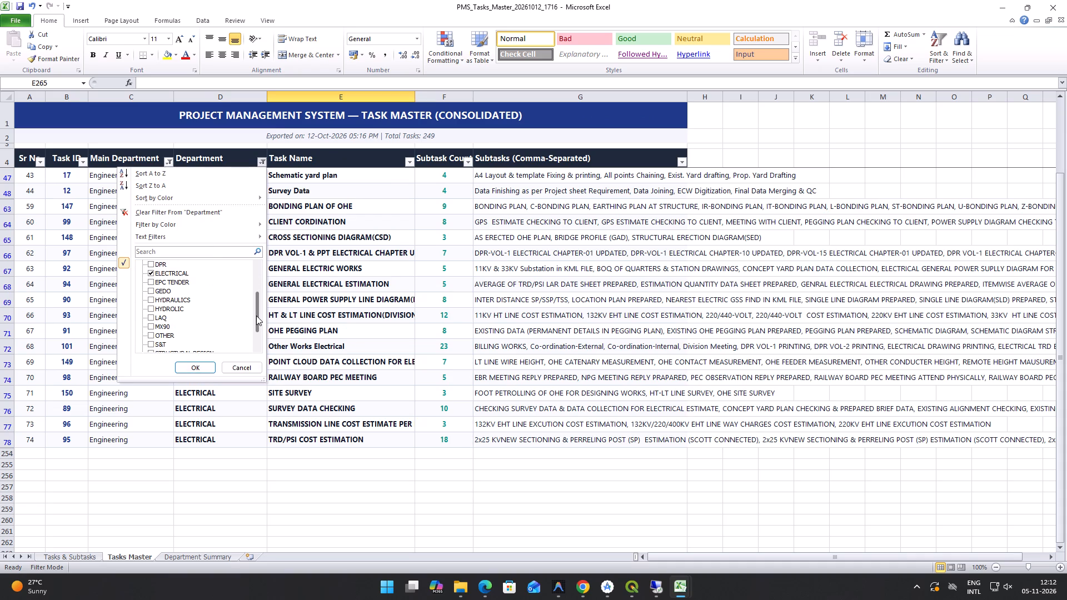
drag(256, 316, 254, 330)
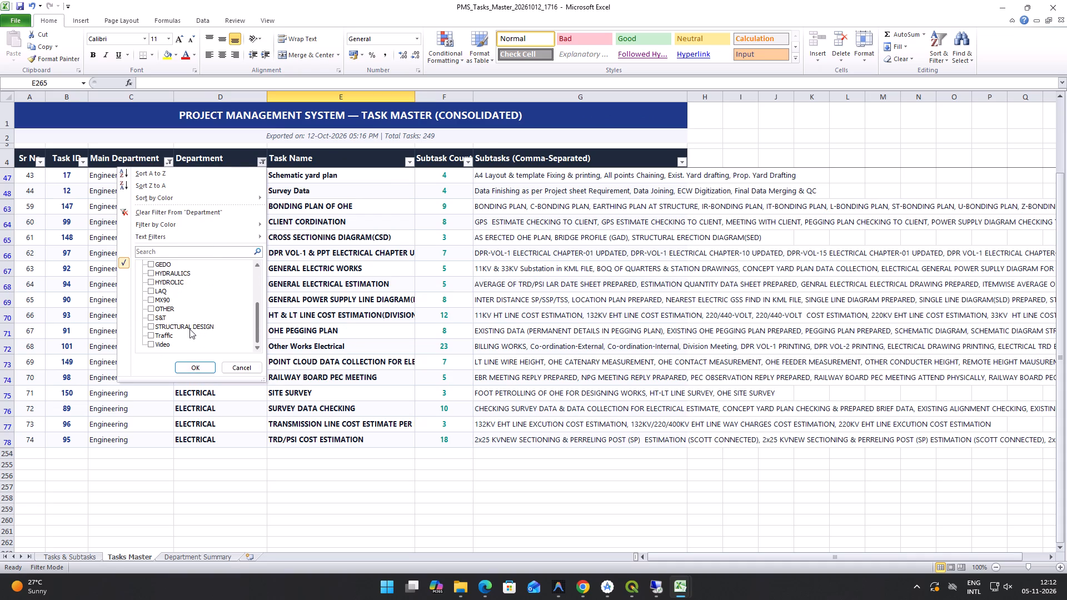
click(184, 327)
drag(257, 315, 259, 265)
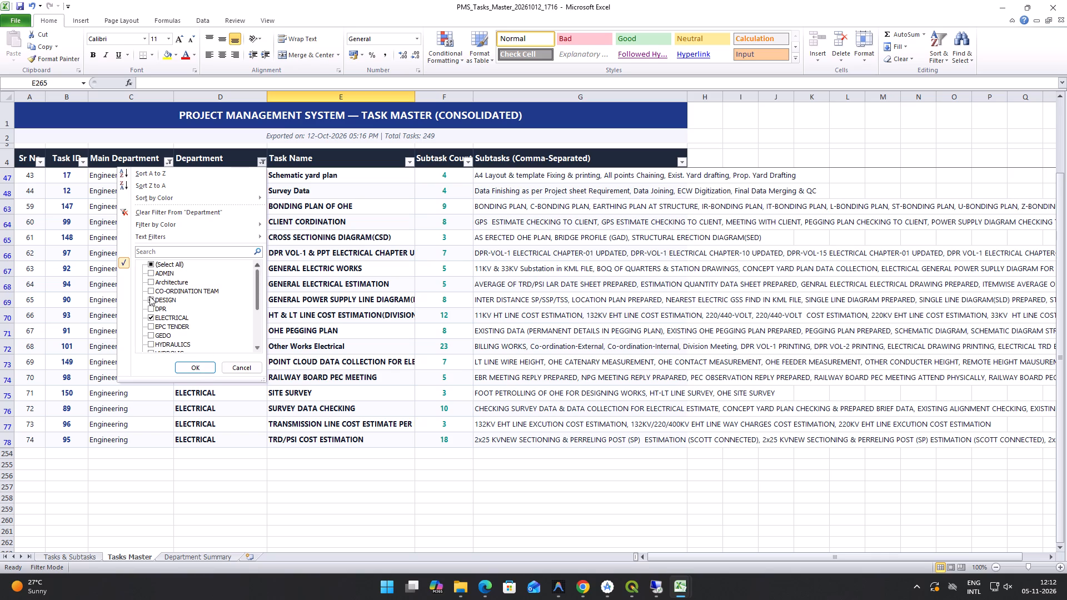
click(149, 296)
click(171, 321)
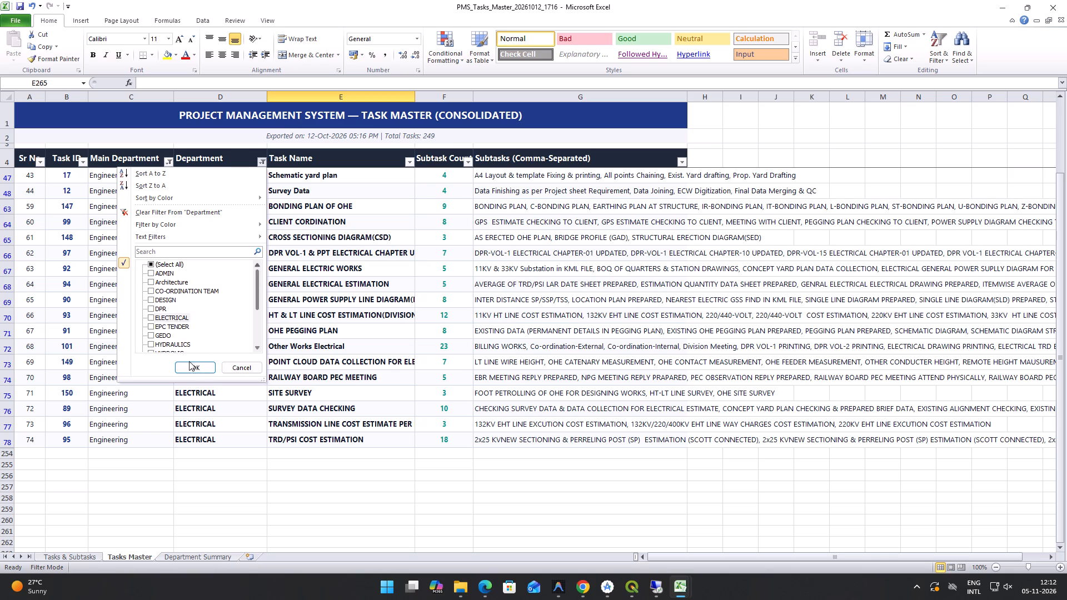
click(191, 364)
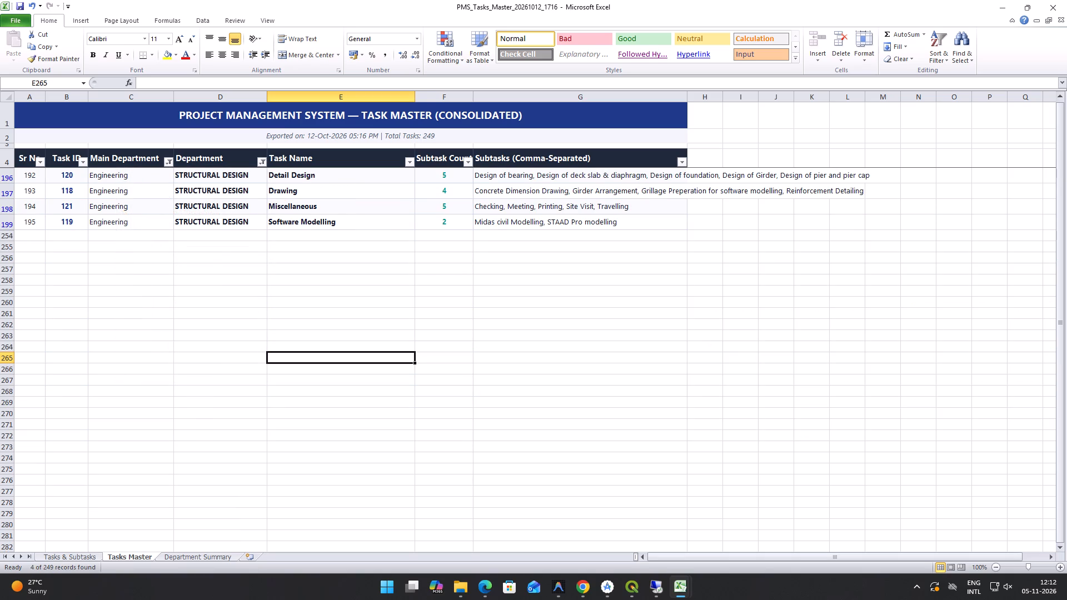
Change the Department filter to DESIGN, ELECTRICAL and S&T, deselecting STRUCTURAL DESIGN.
click(263, 163)
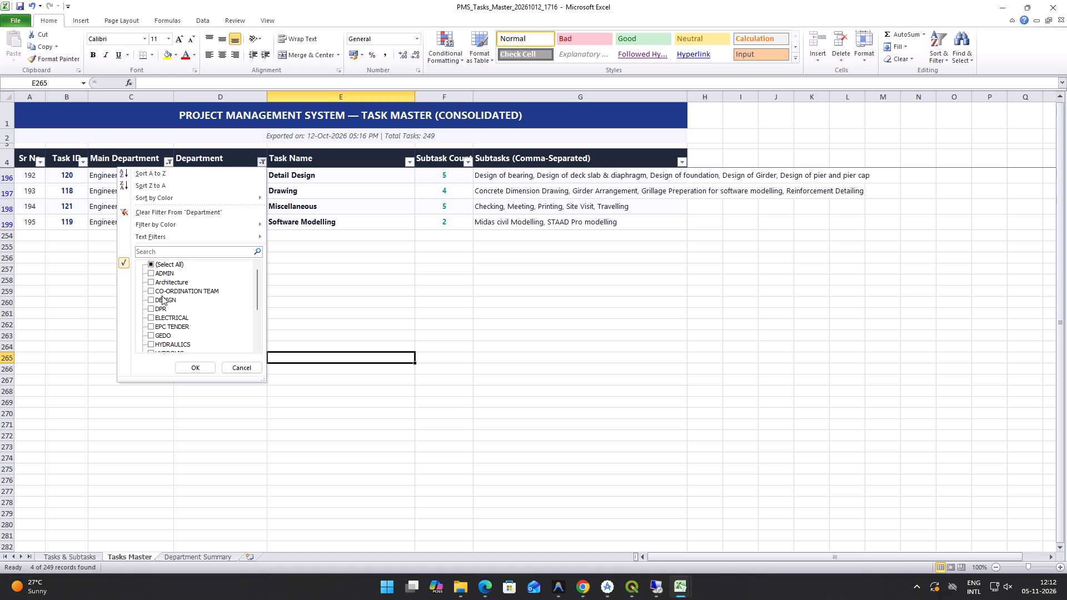
click(167, 304)
scroll(206, 334, down, 1)
click(167, 290)
scroll(174, 321, down, 2)
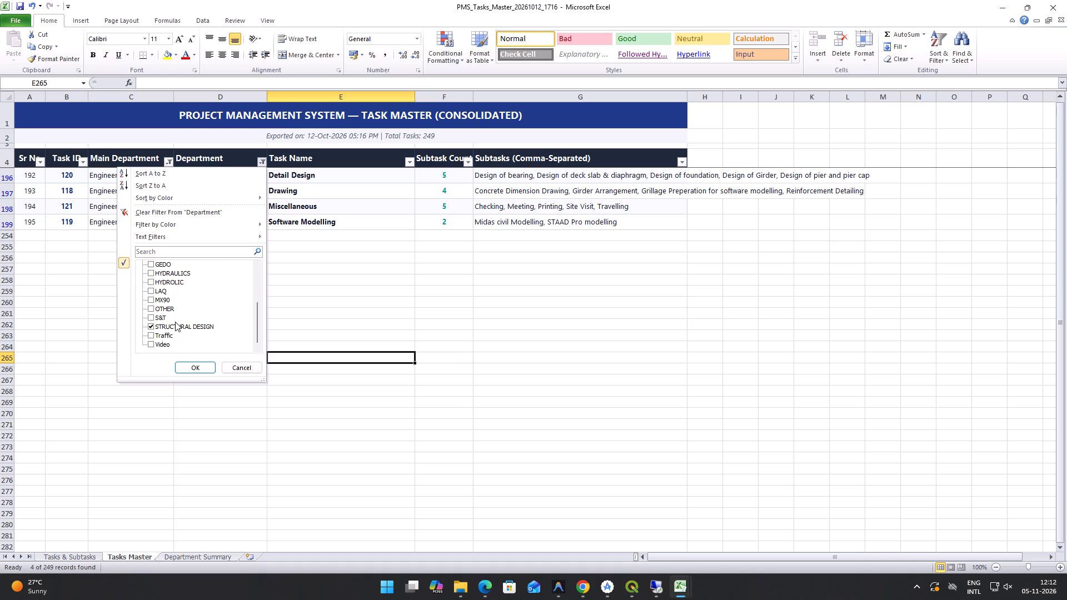
click(160, 327)
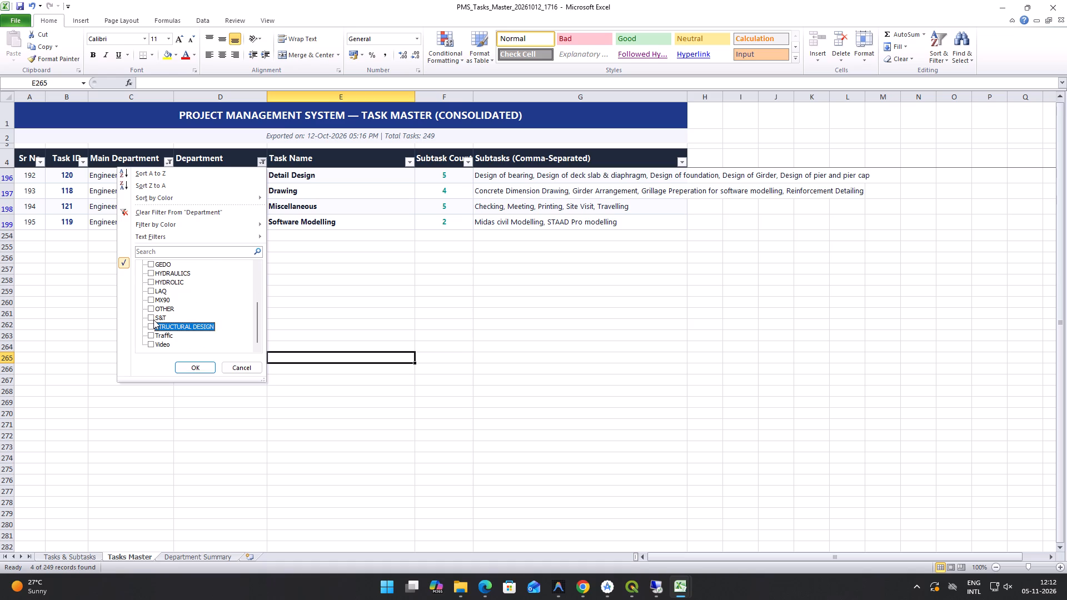
click(152, 317)
click(188, 366)
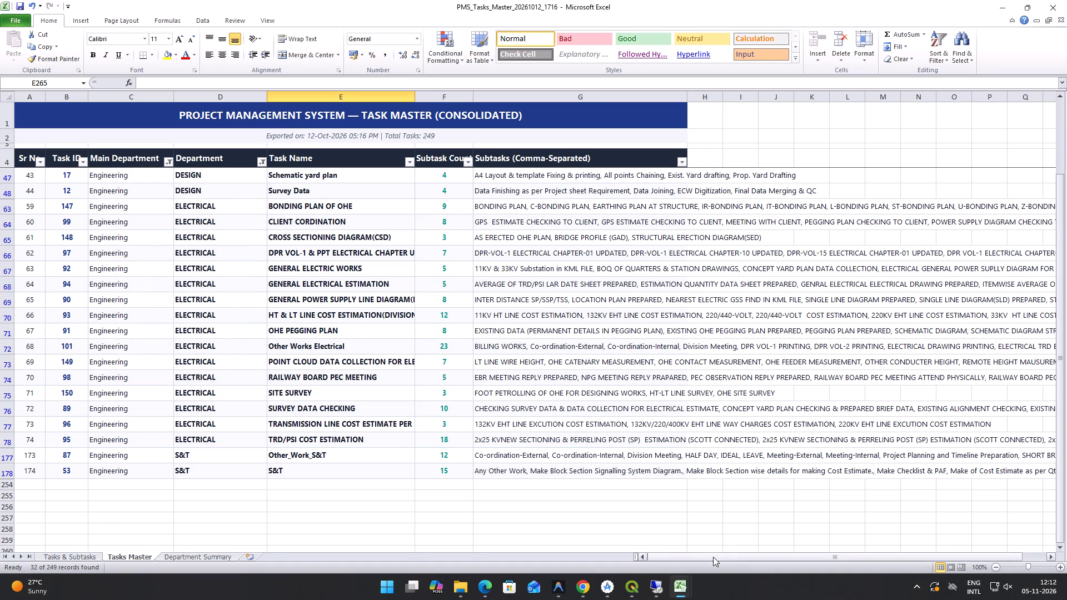
Examine the filtered task rows and their comma-separated subtasks, inspecting several DESIGN and ELECTRICAL entries.
drag(729, 557, 815, 563)
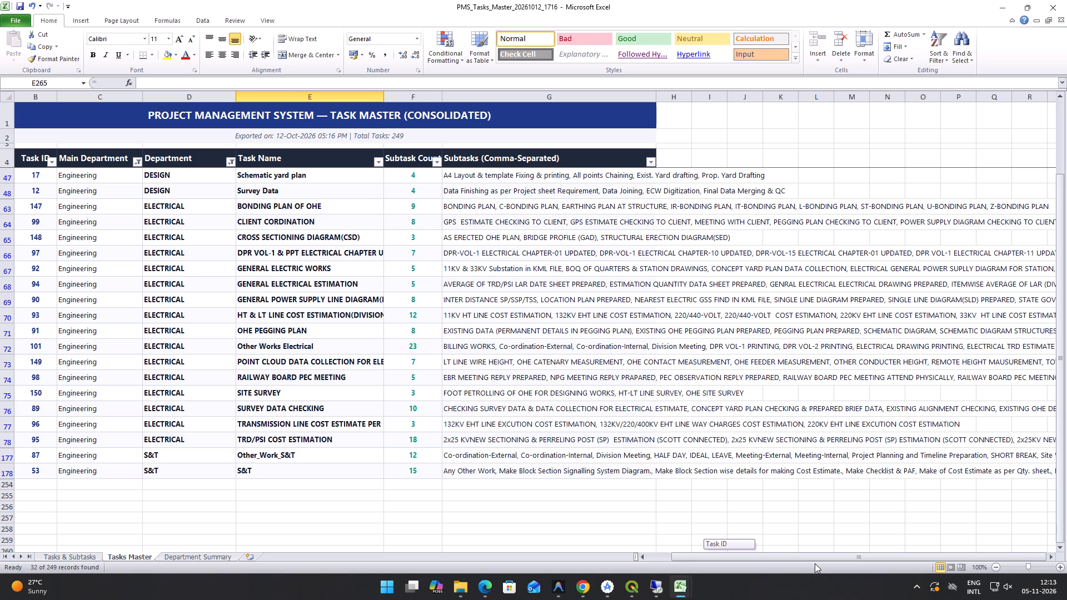
drag(815, 563, 859, 563)
drag(859, 563, 864, 563)
scroll(319, 276, up, 9)
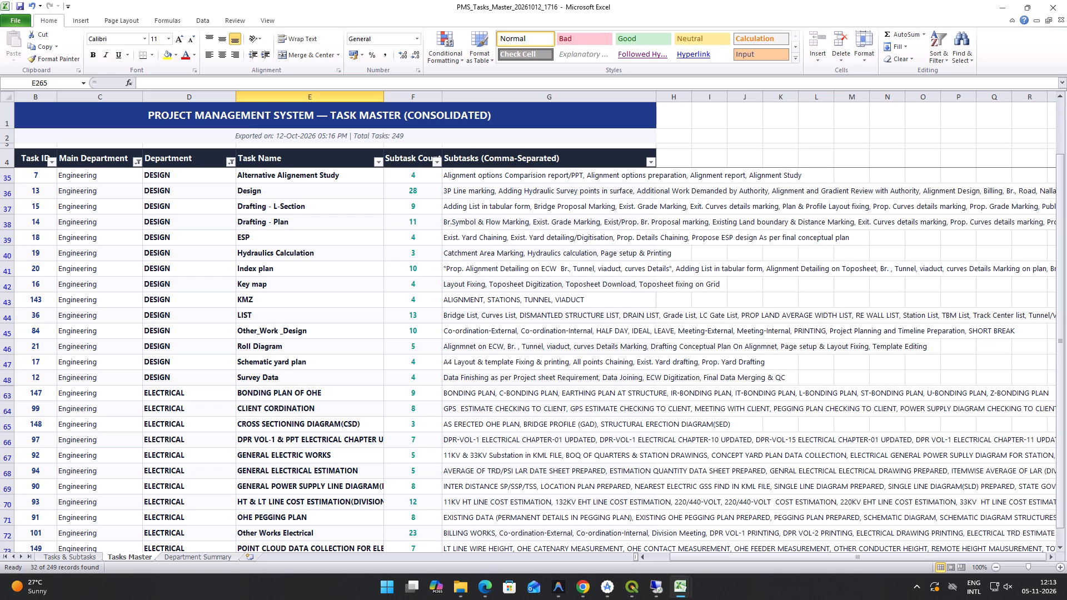
click(498, 299)
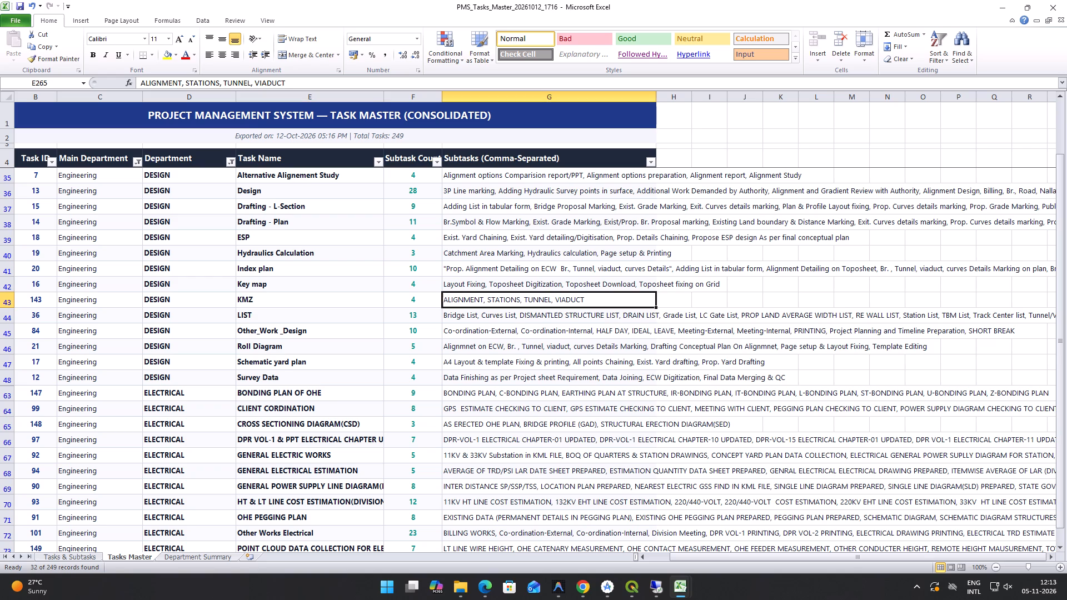
click(593, 311)
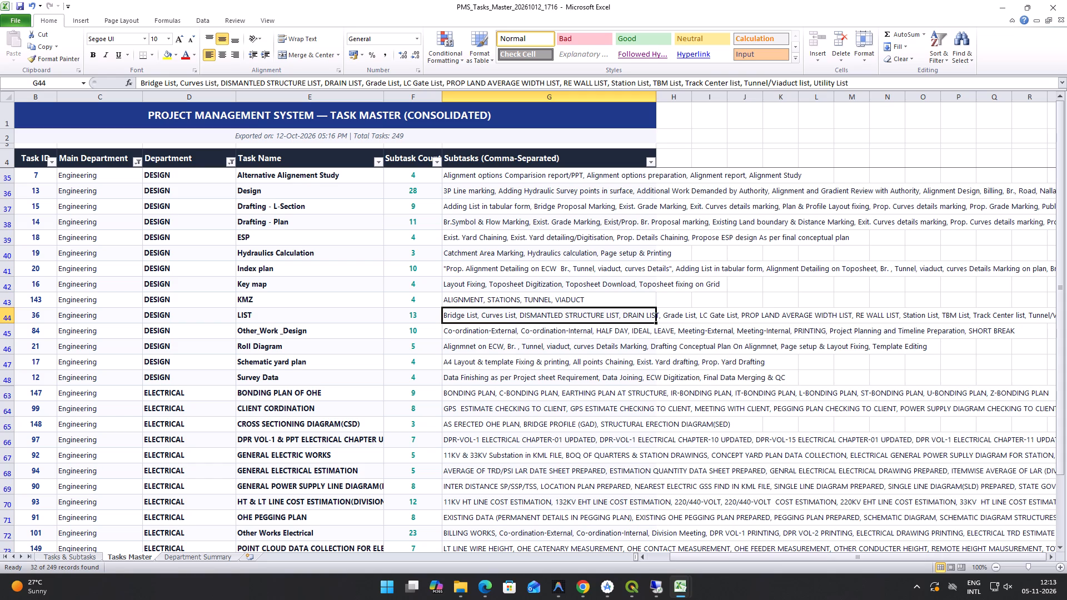
drag(784, 557, 867, 572)
click(458, 224)
click(505, 241)
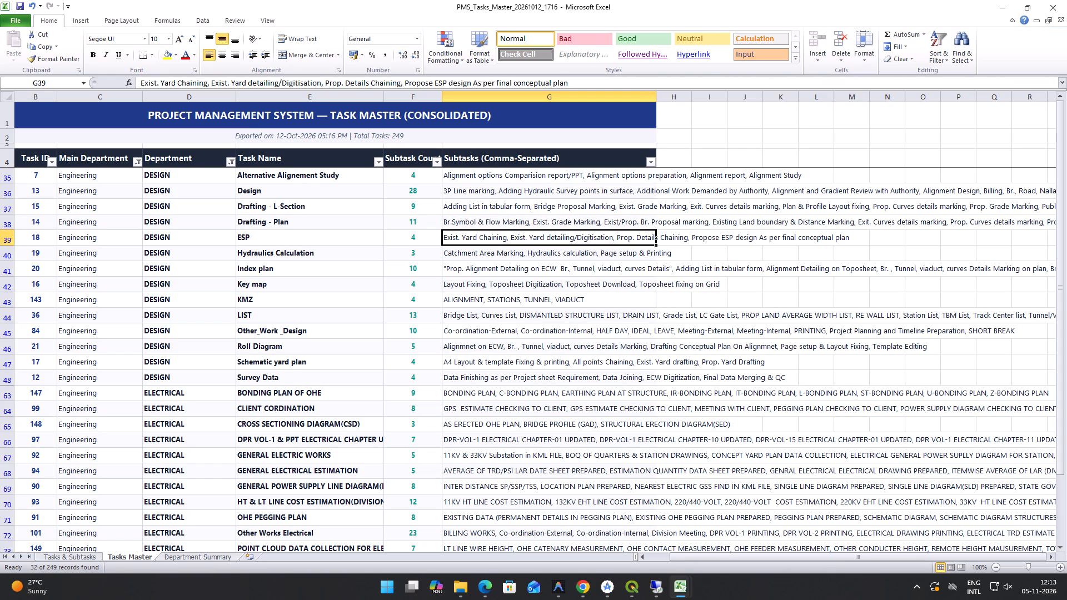
scroll(204, 351, down, 1)
click(617, 408)
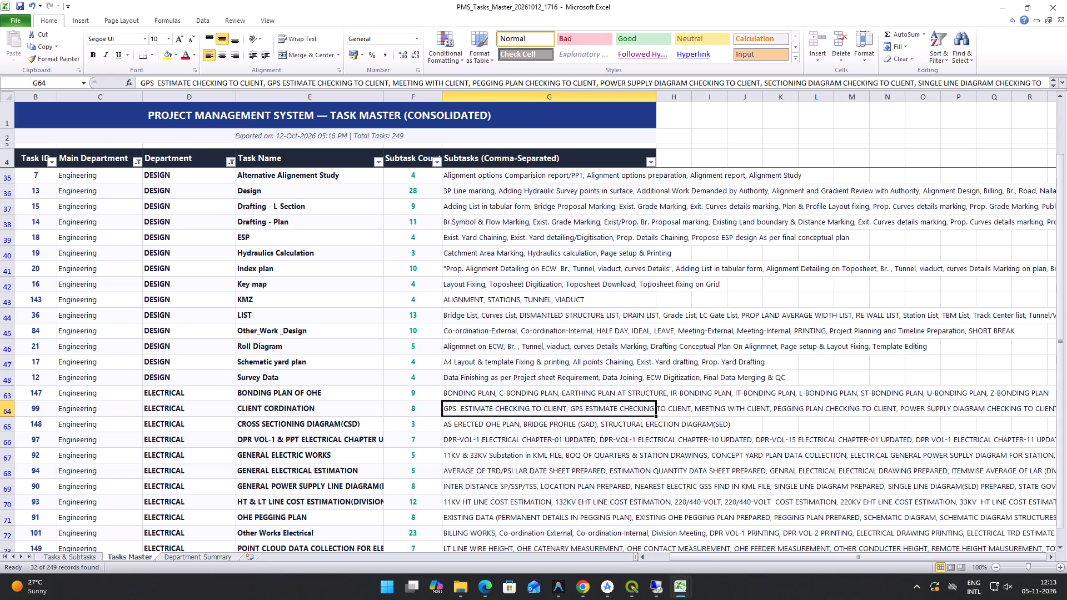
click(729, 427)
click(697, 414)
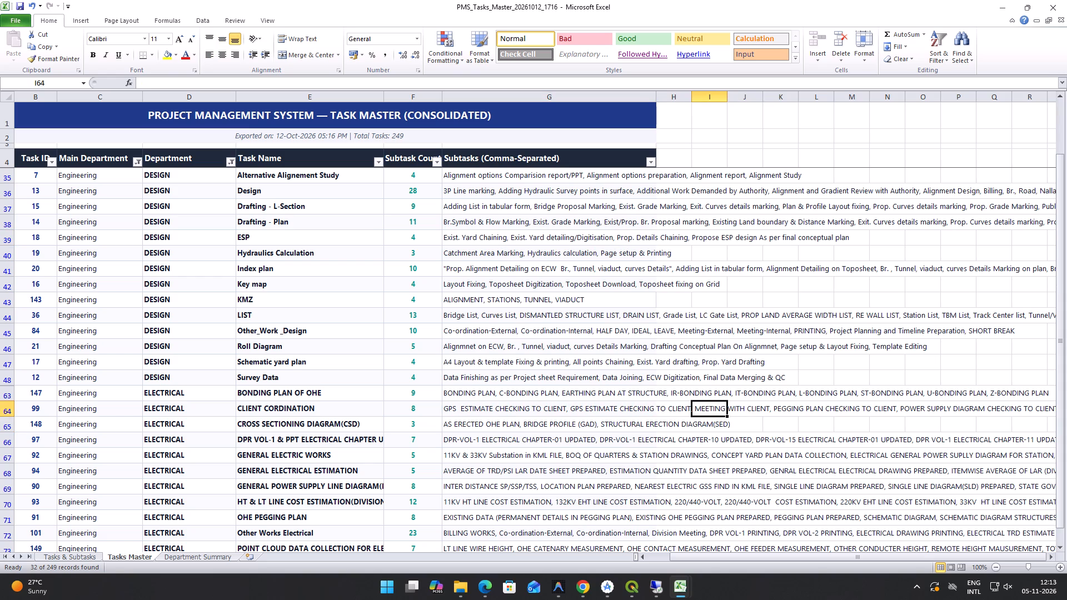
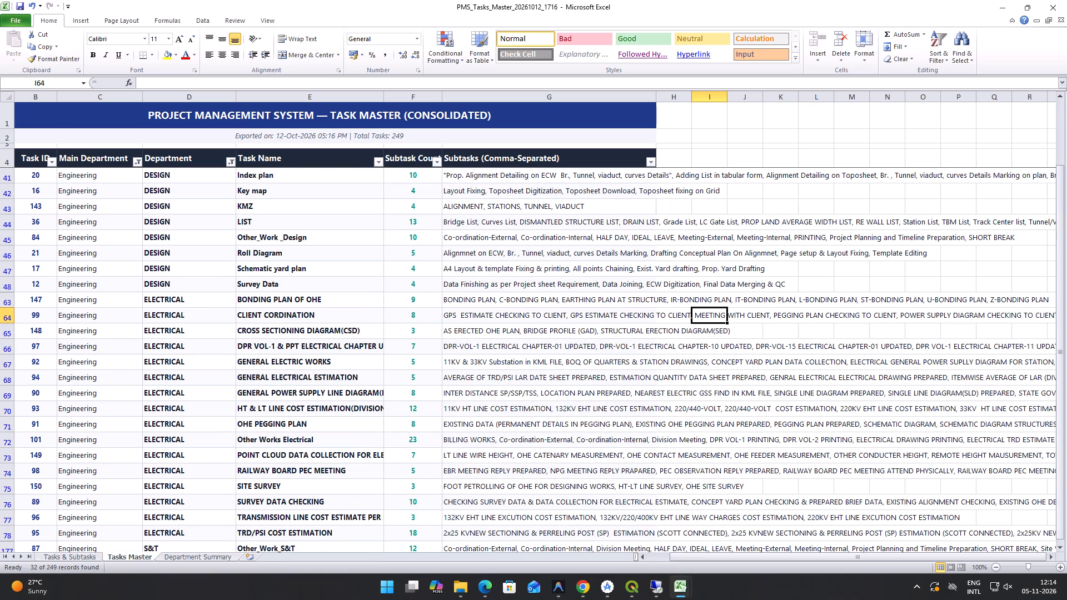
Open the Department column's filter on Tasks Master and check the department choices through to the end of the list.
scroll(655, 414, up, 3)
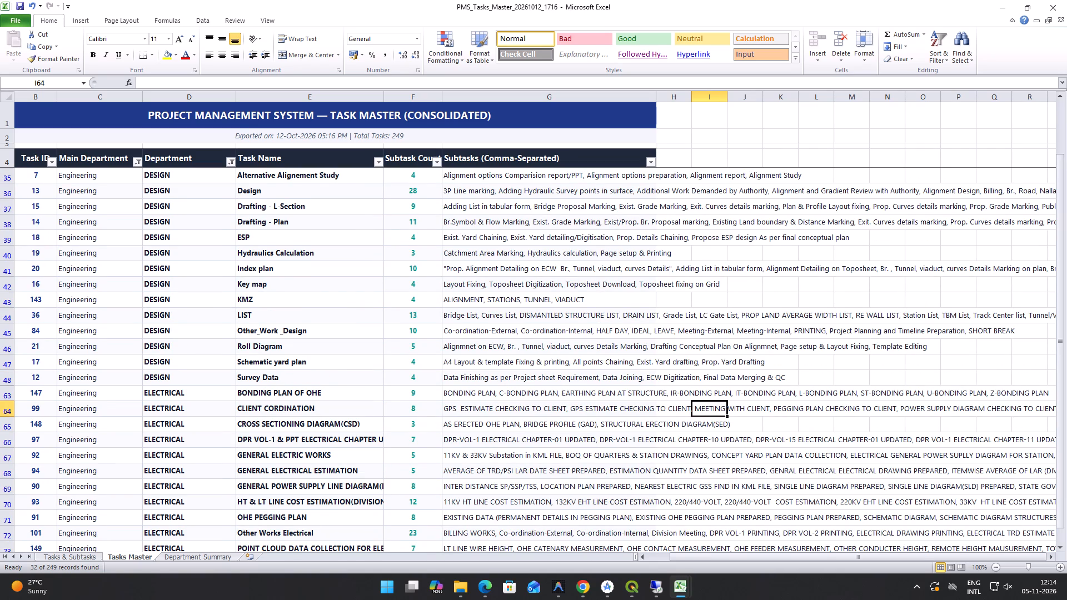
click(232, 161)
scroll(148, 307, down, 3)
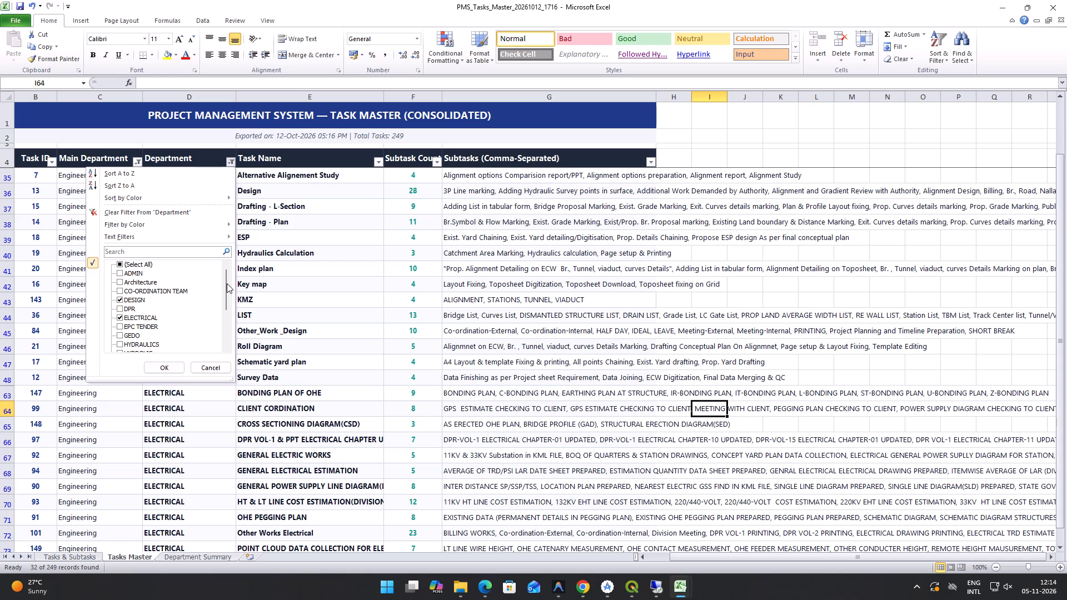
drag(227, 283, 231, 328)
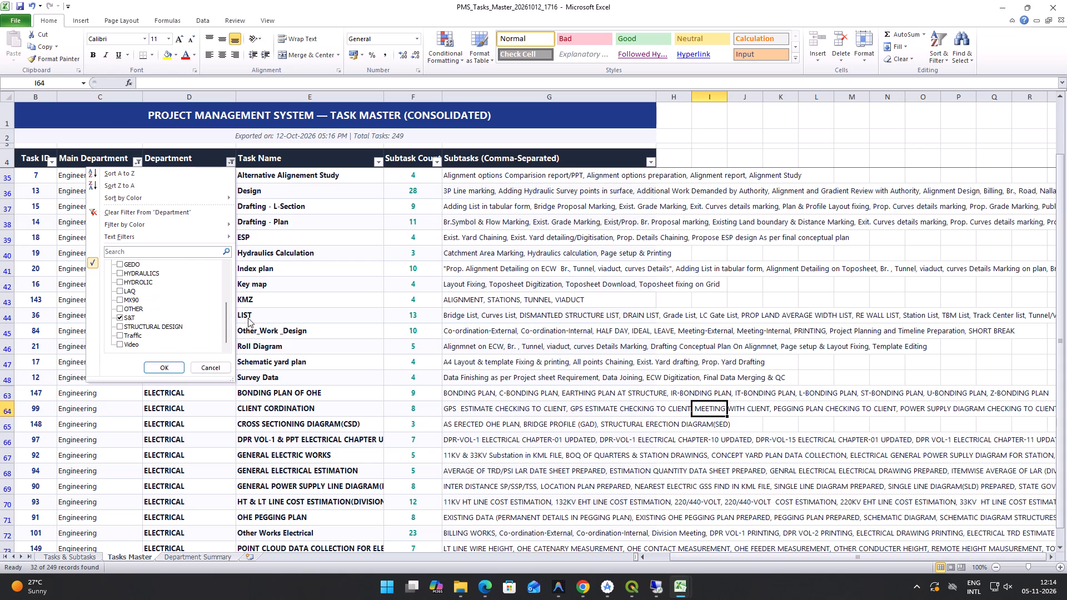
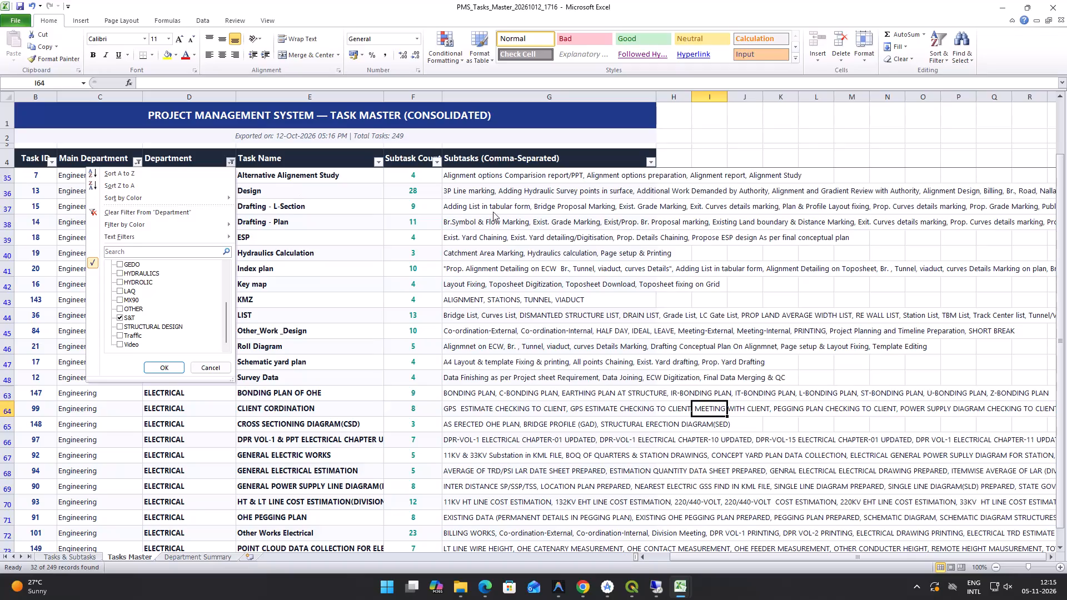
Leave the Department filter without changes and open the Main Department column's filter to check its choices.
click(297, 224)
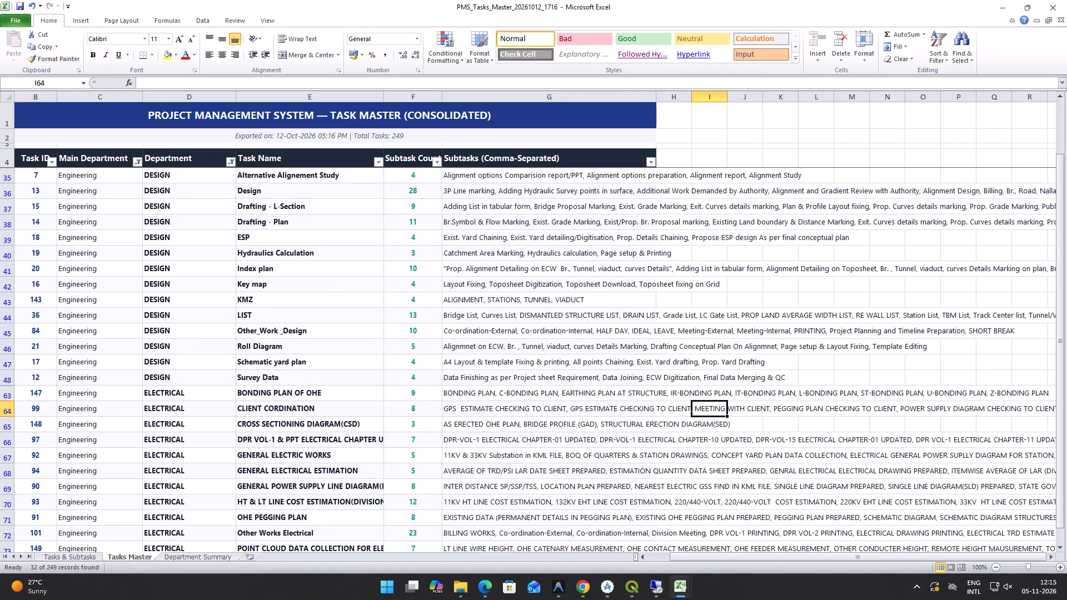
click(137, 160)
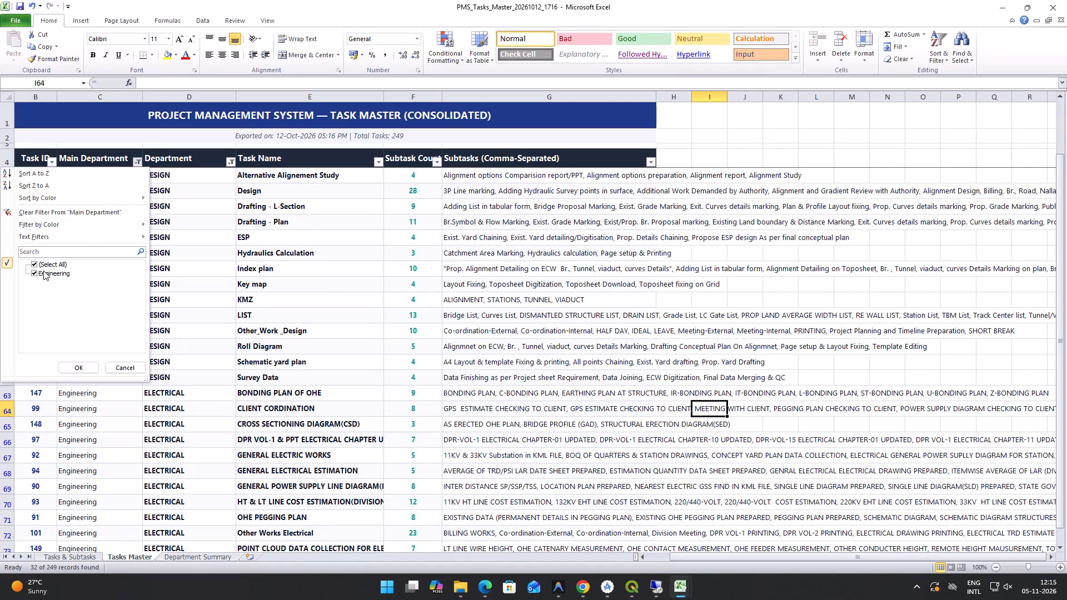
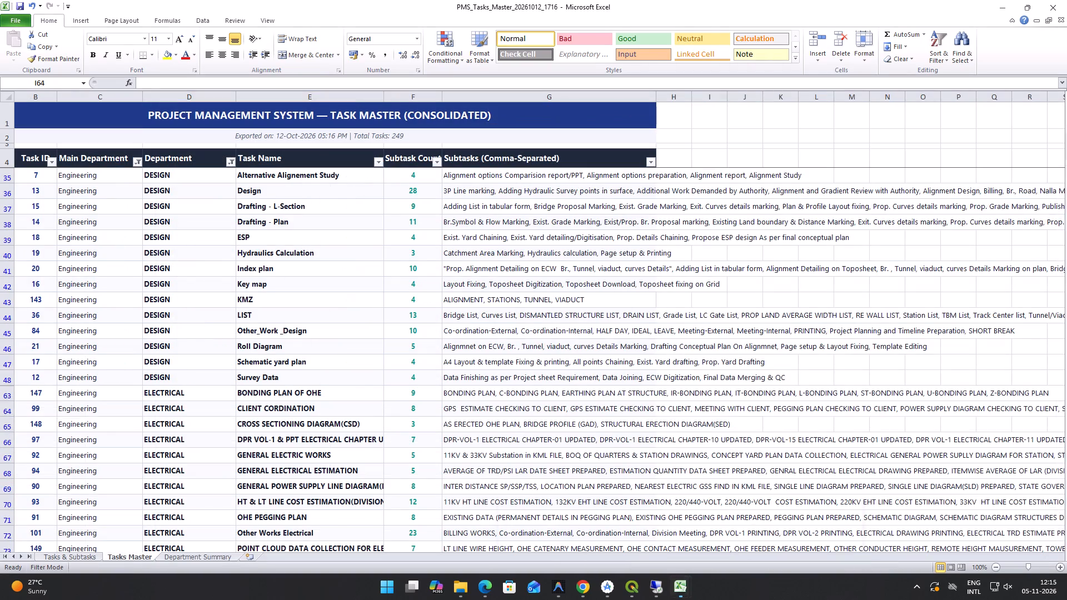
Set the Department filter on the Tasks Master sheet to include all departments.
click(136, 160)
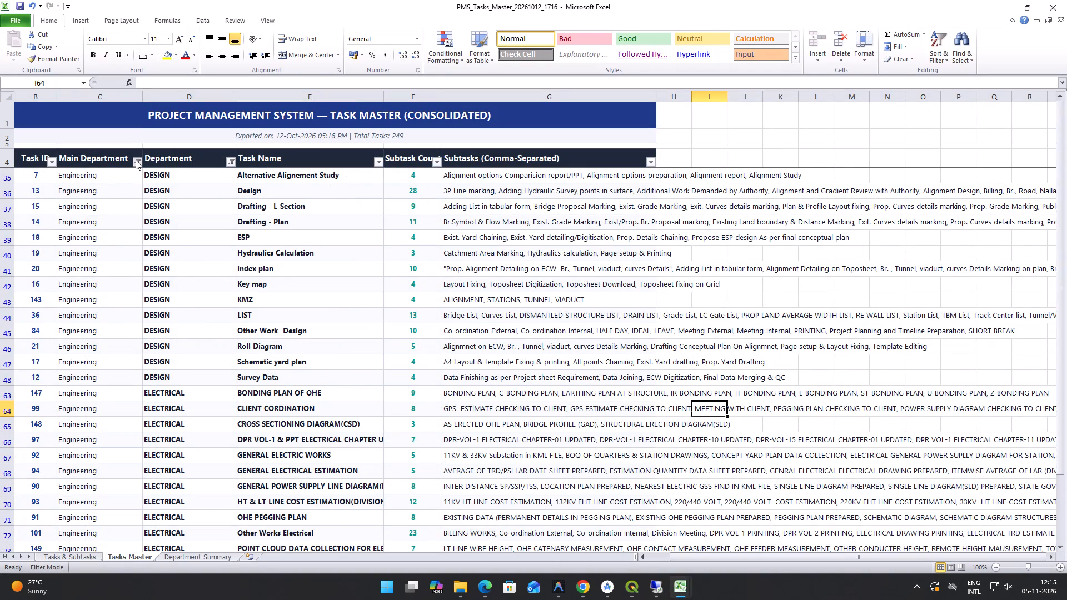
click(136, 160)
click(228, 161)
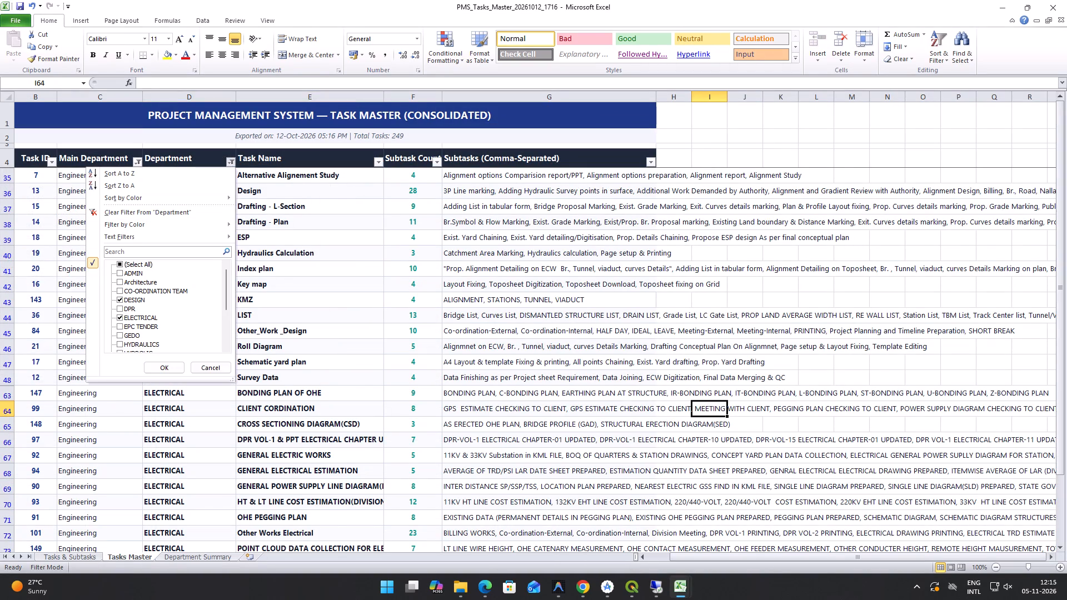
click(131, 265)
click(176, 368)
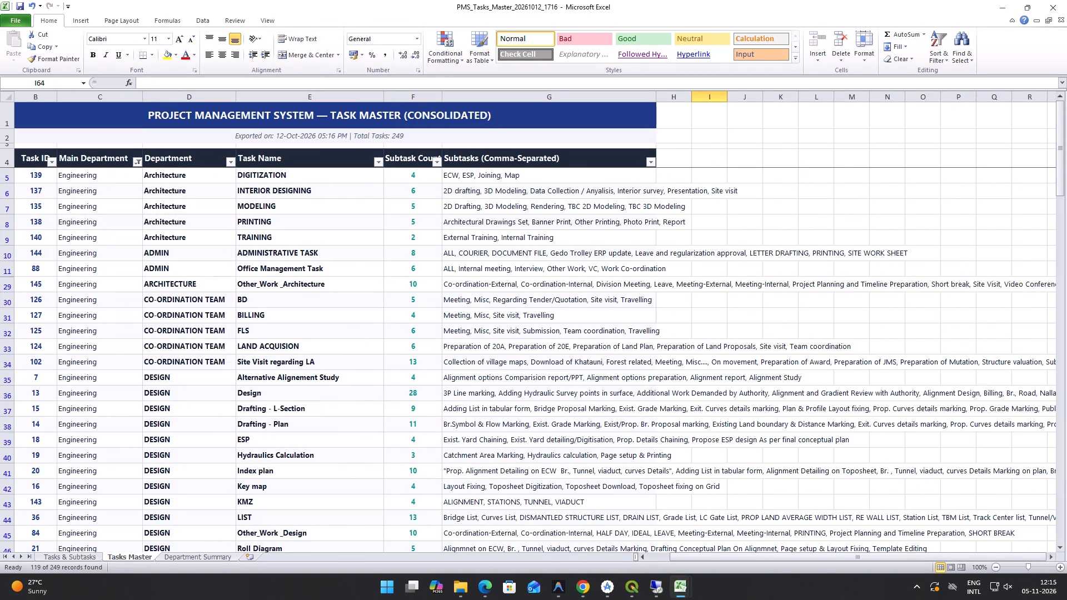
Change the Main Department filter to show only Highway, with Engineering deselected.
click(142, 163)
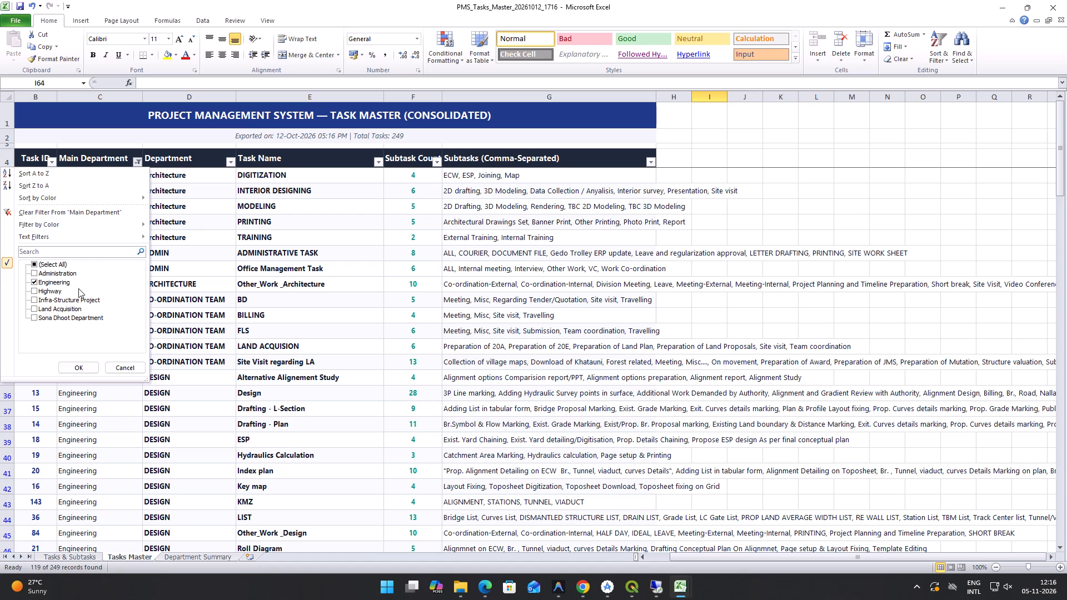
click(46, 293)
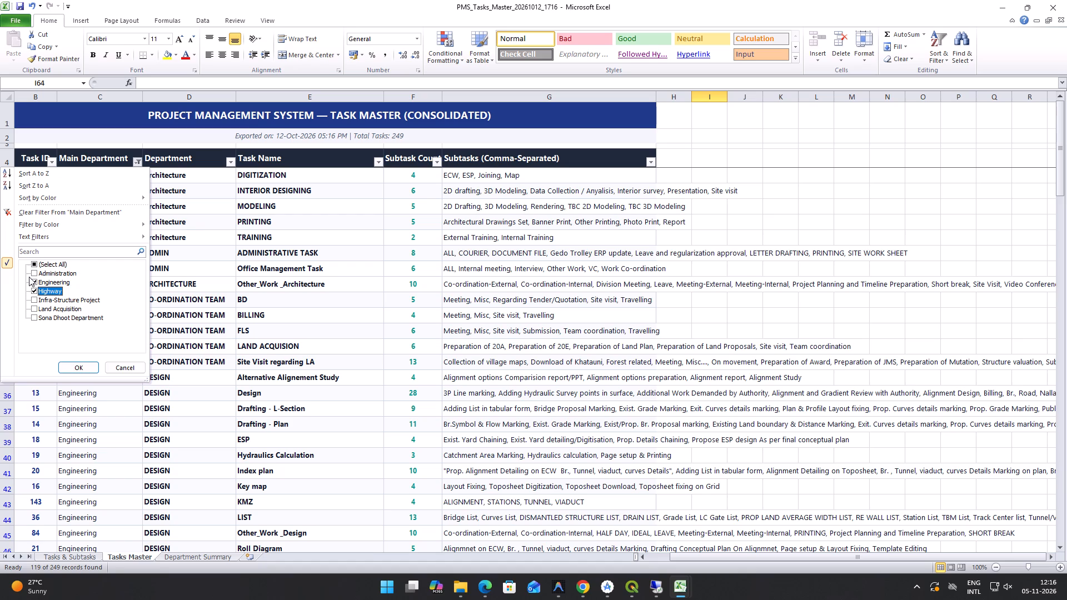
click(29, 277)
click(33, 283)
click(71, 367)
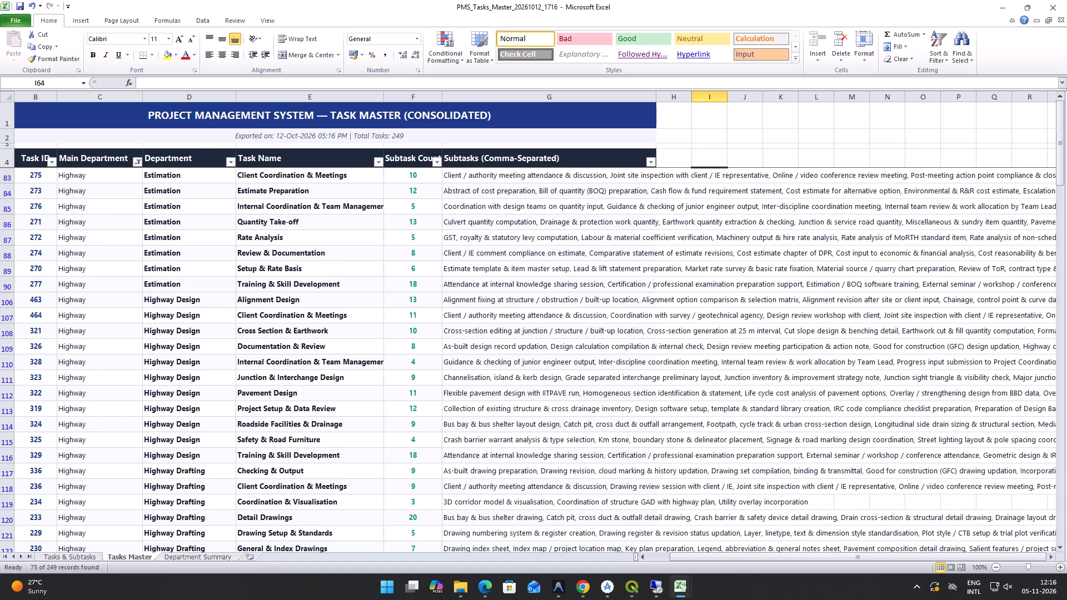
Review the department choices available under Highway in the Department filter and leave them unchanged.
click(234, 161)
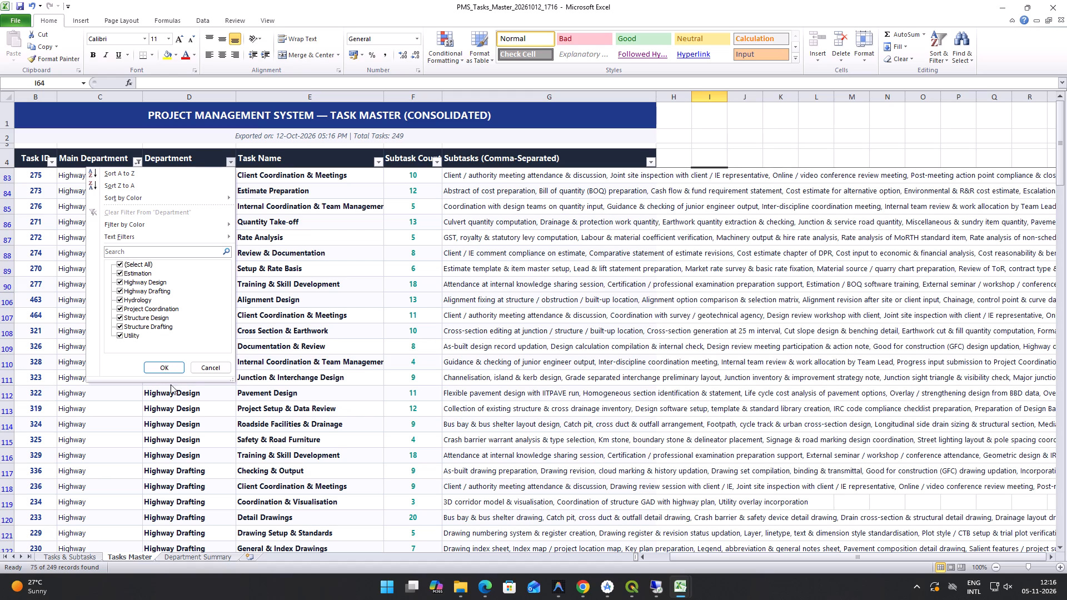
click(211, 370)
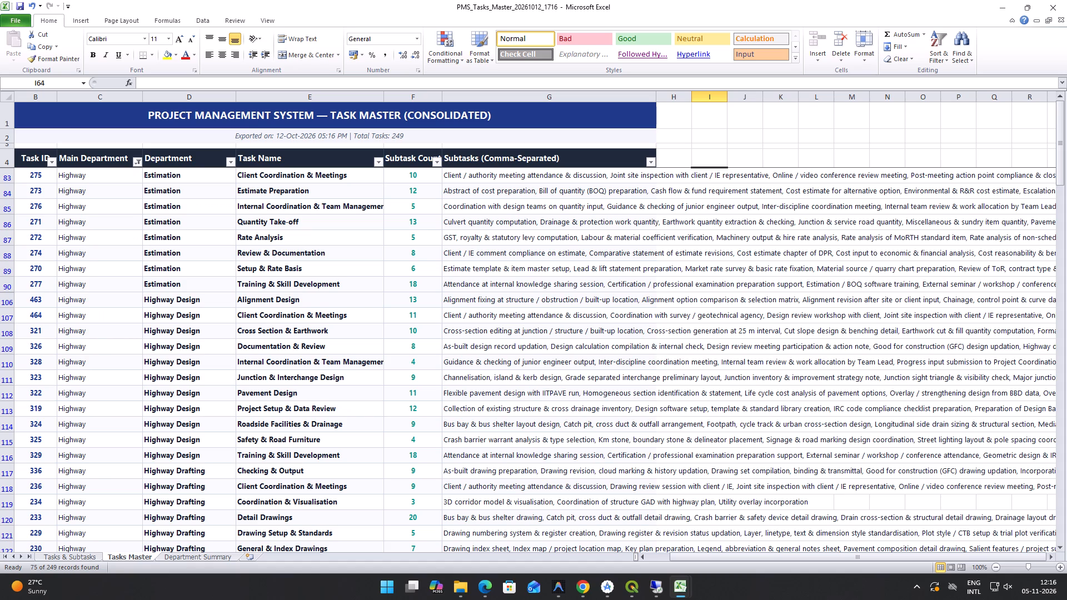
On the Tasks & Subtasks sheet, set the Department filter to include all departments.
click(92, 561)
click(79, 554)
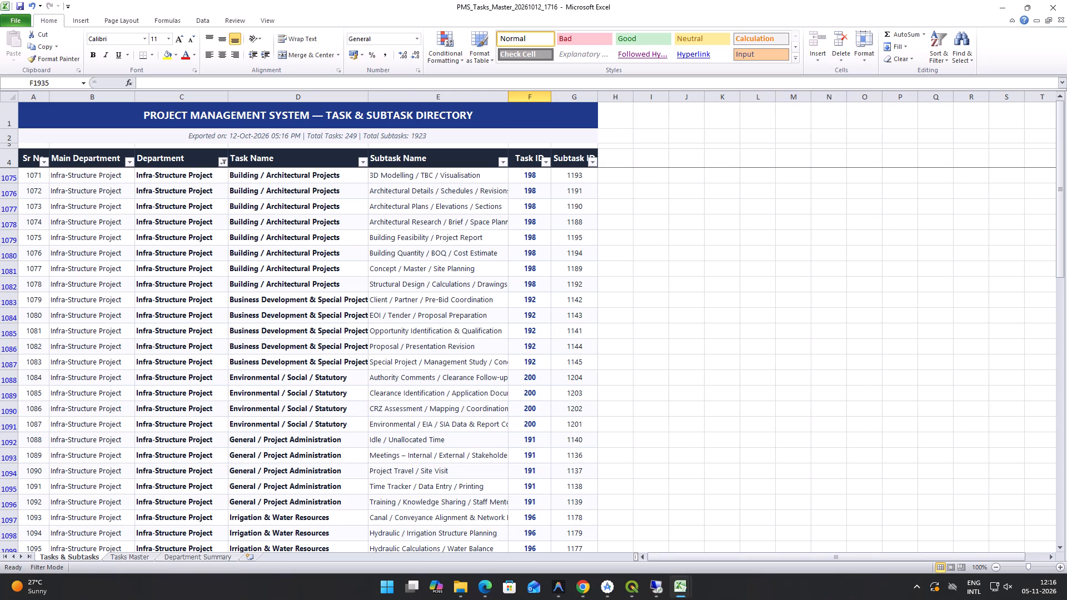
click(126, 158)
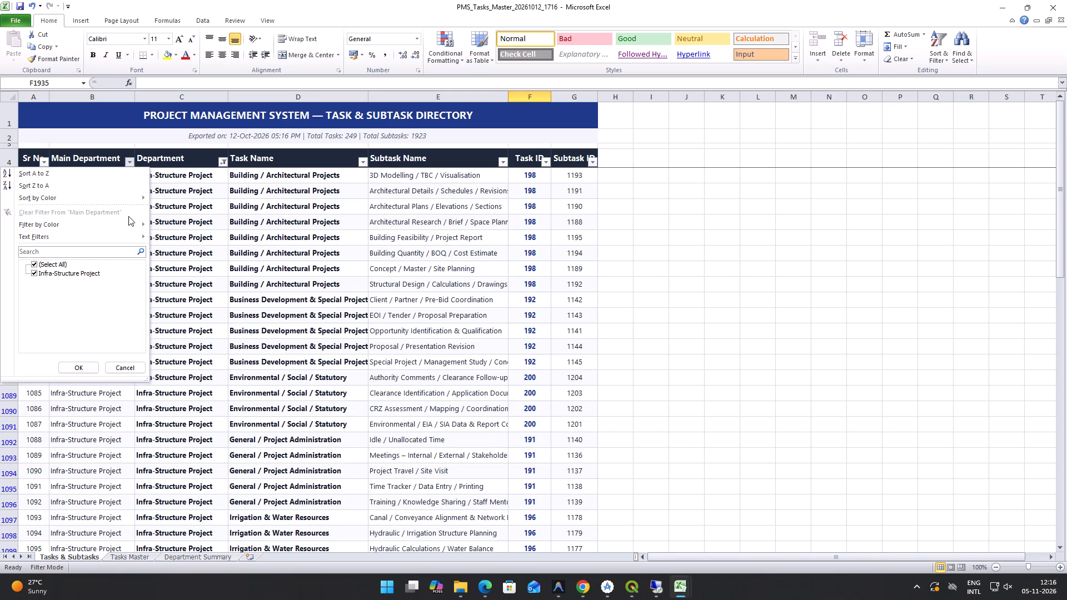
click(225, 157)
click(225, 158)
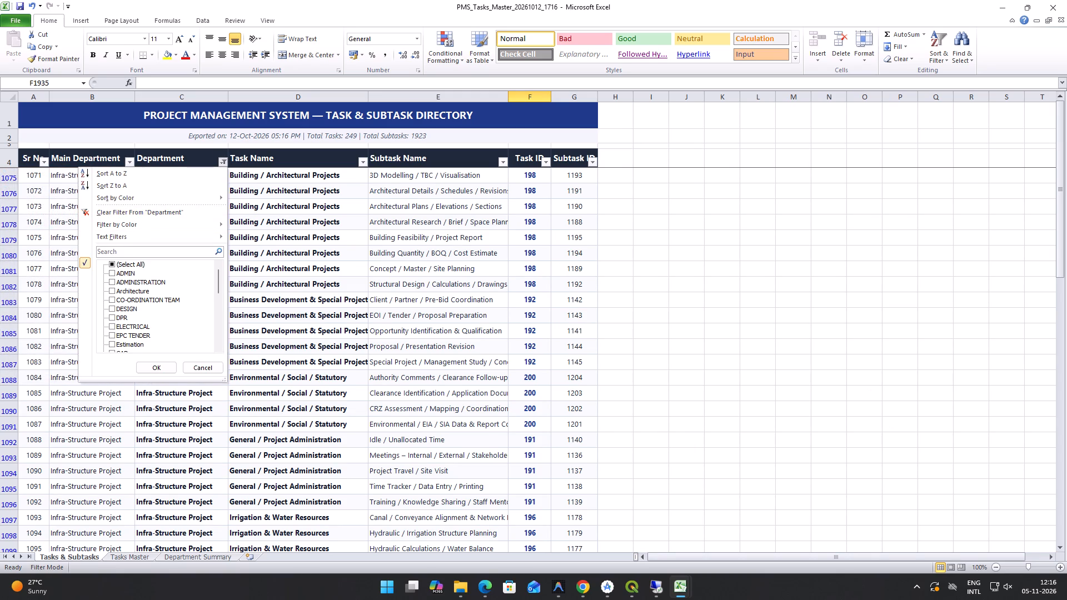
click(116, 268)
click(152, 371)
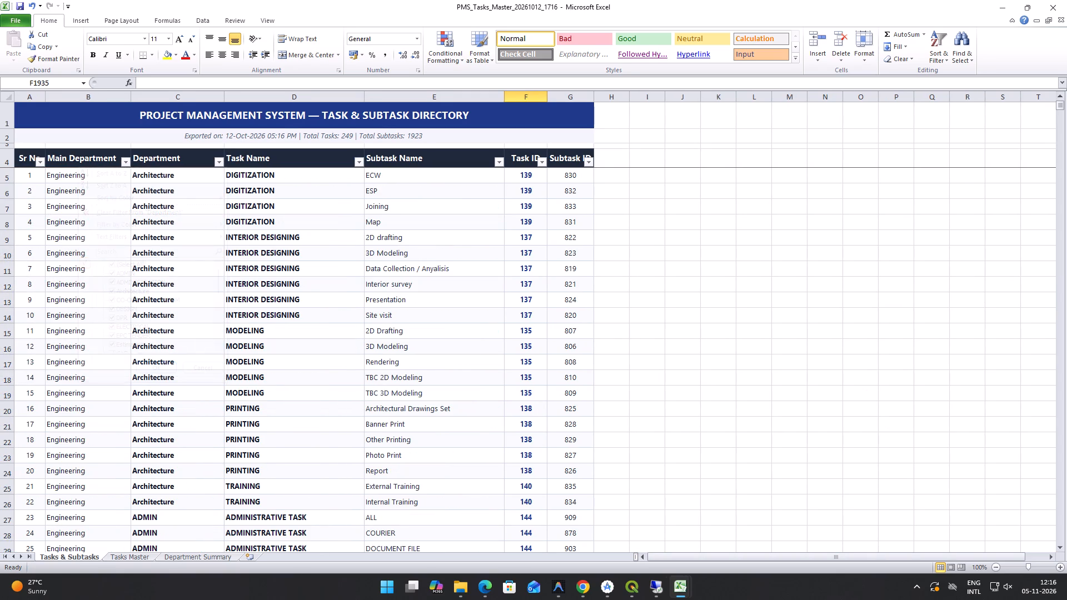
Review the Main Department filter choices on the Tasks & Subtasks sheet and close the filter without changes.
click(125, 161)
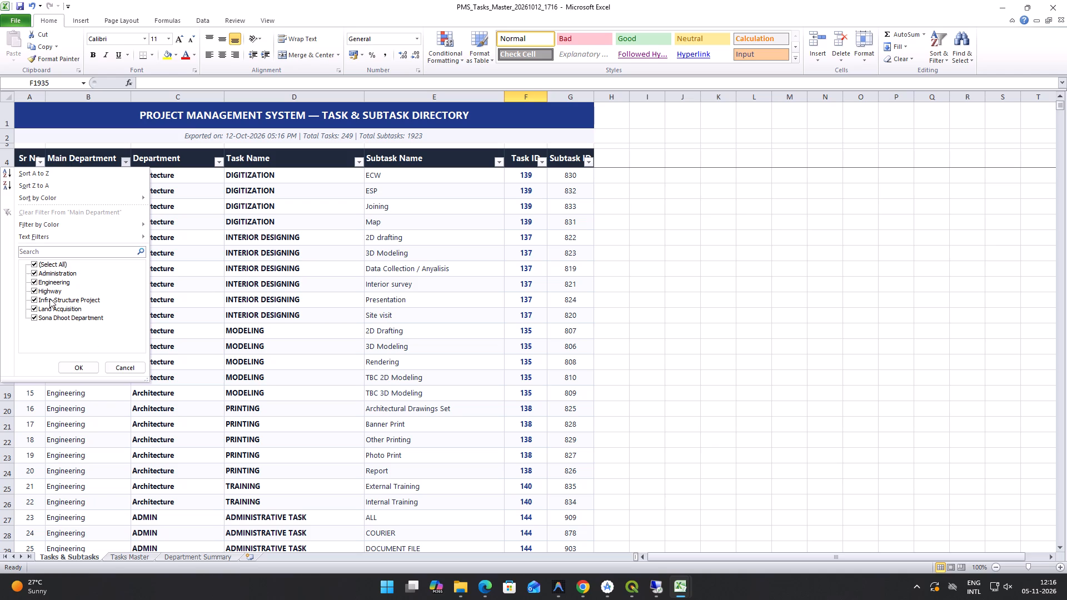
click(603, 421)
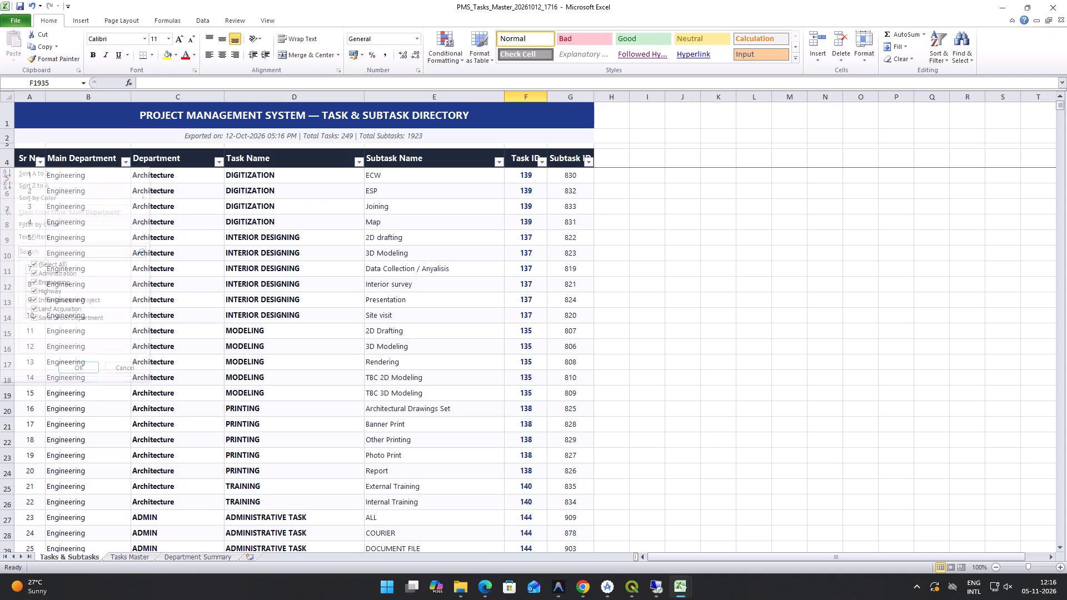
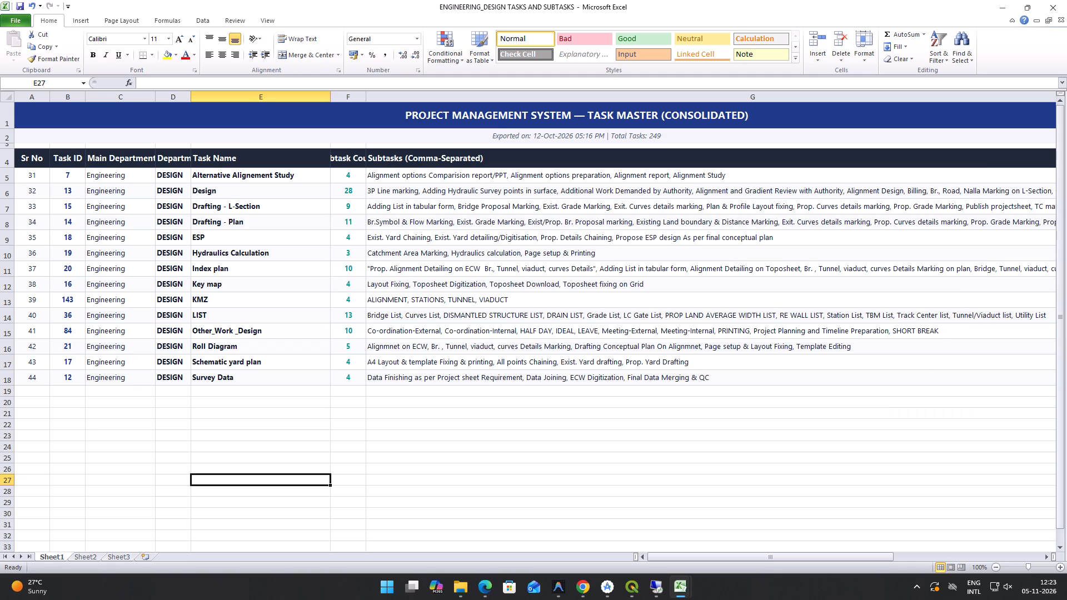
In the PMS_Tasks_Master workbook, filter the Department column of the Tasks & Subtasks sheet to show only DESIGN and ELECTRICAL.
key(alt+Tab)
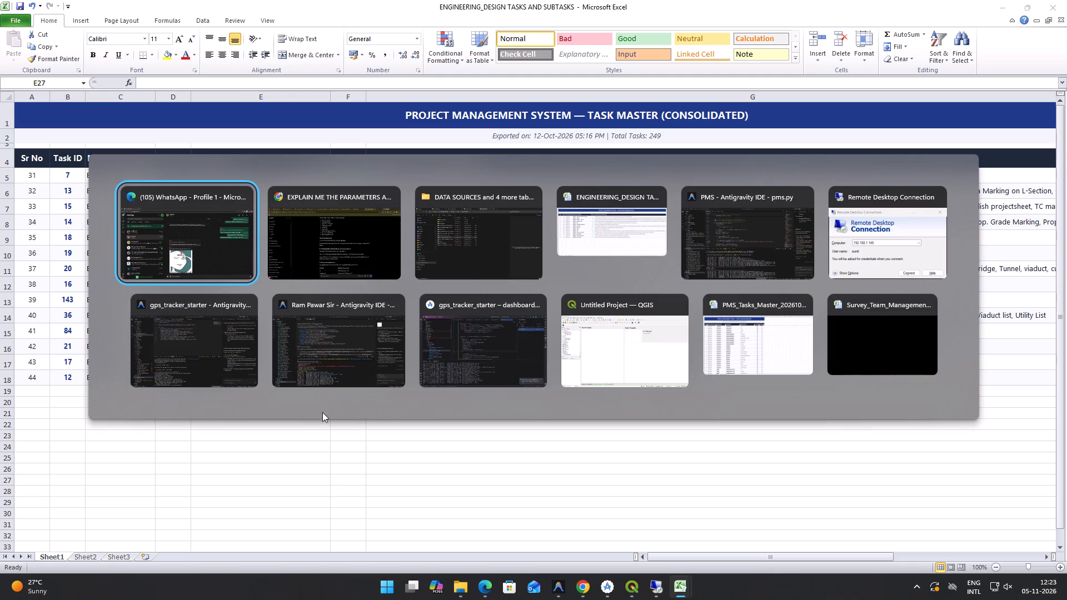
alt+click(739, 333)
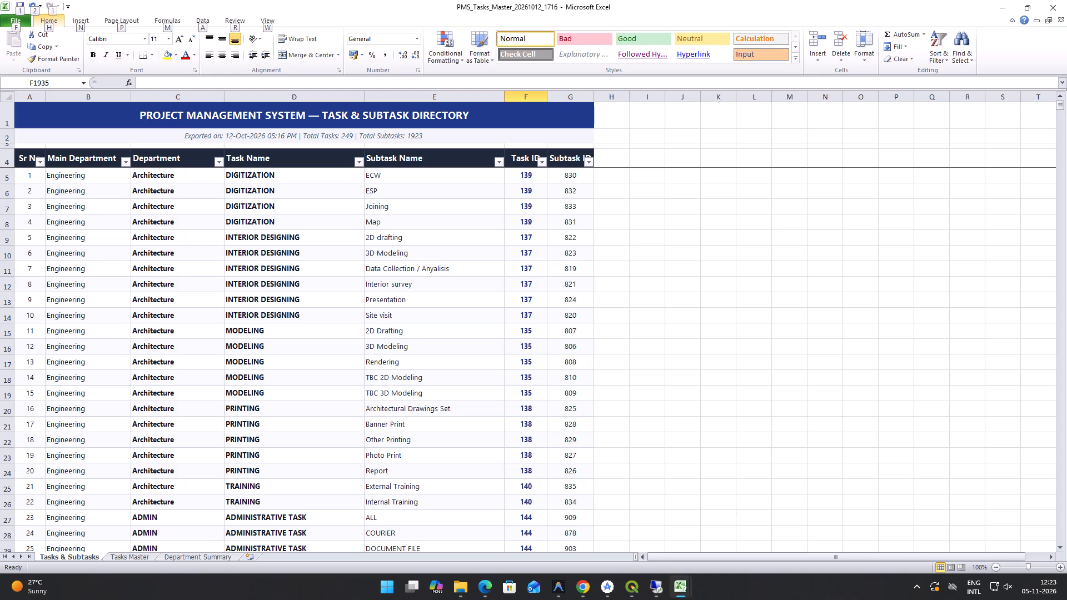
click(223, 161)
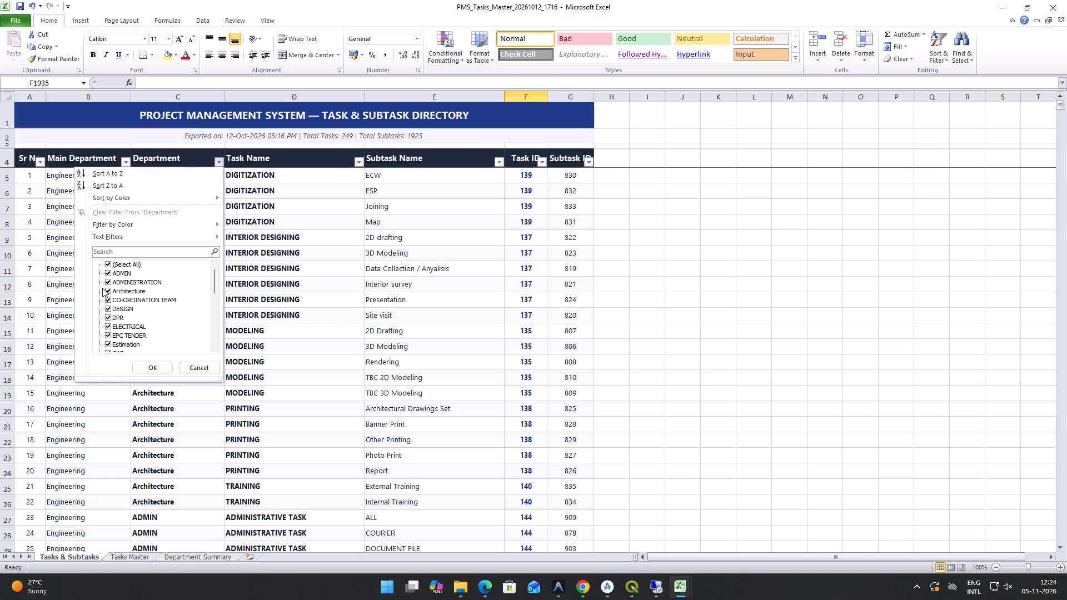
click(113, 264)
click(106, 264)
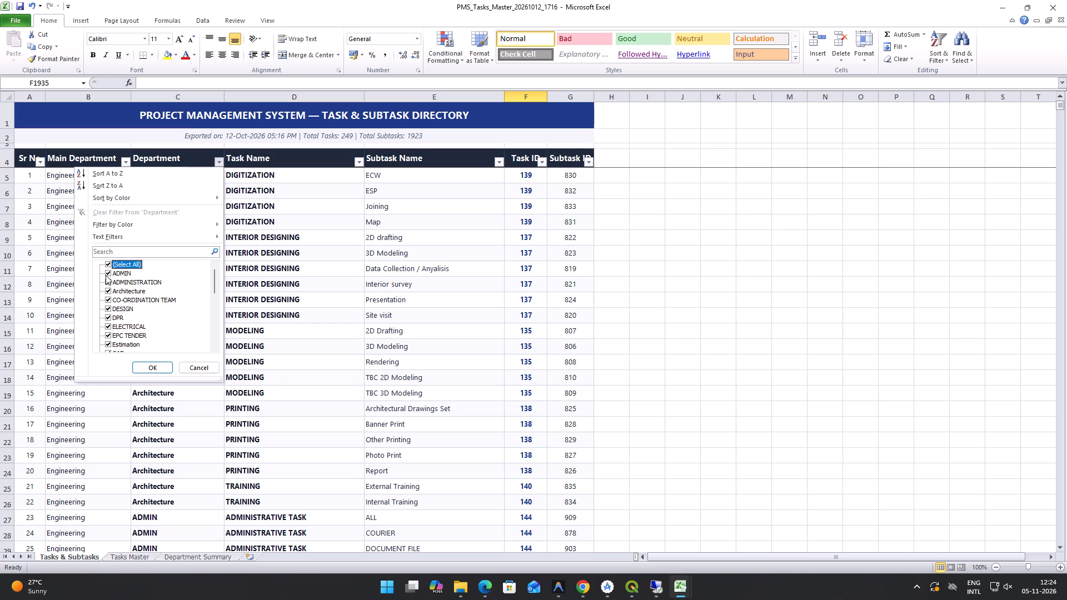
click(109, 263)
click(112, 307)
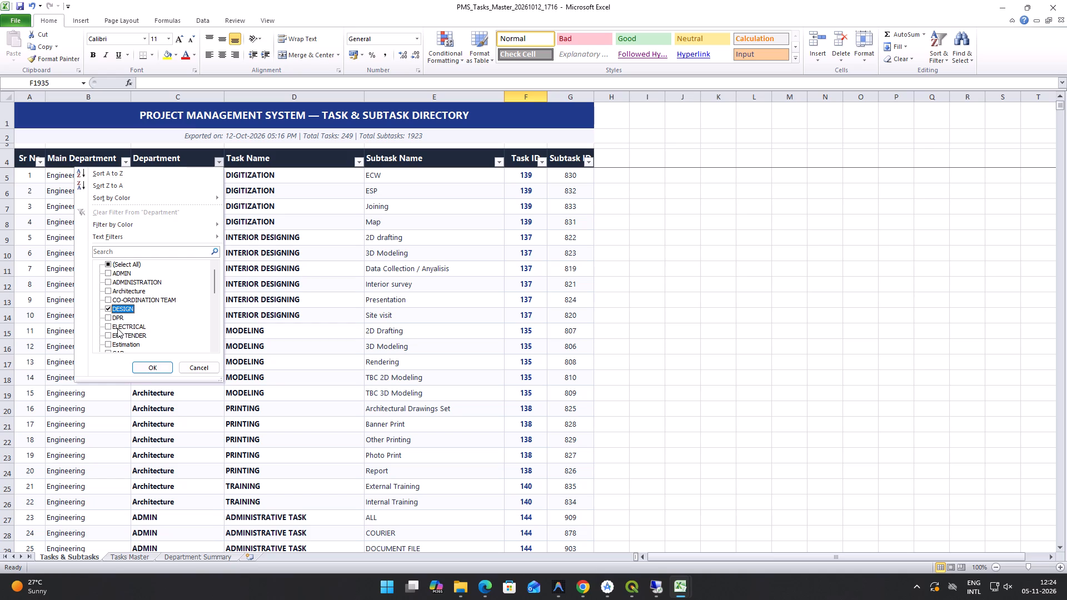
click(122, 326)
scroll(153, 343, down, 2)
drag(216, 286, 215, 296)
click(163, 372)
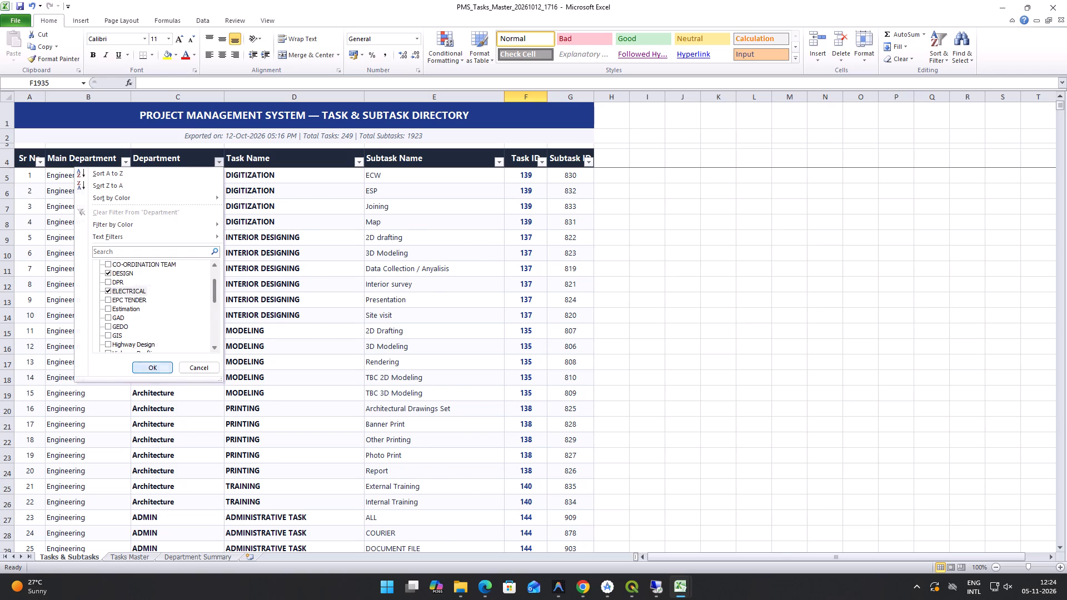
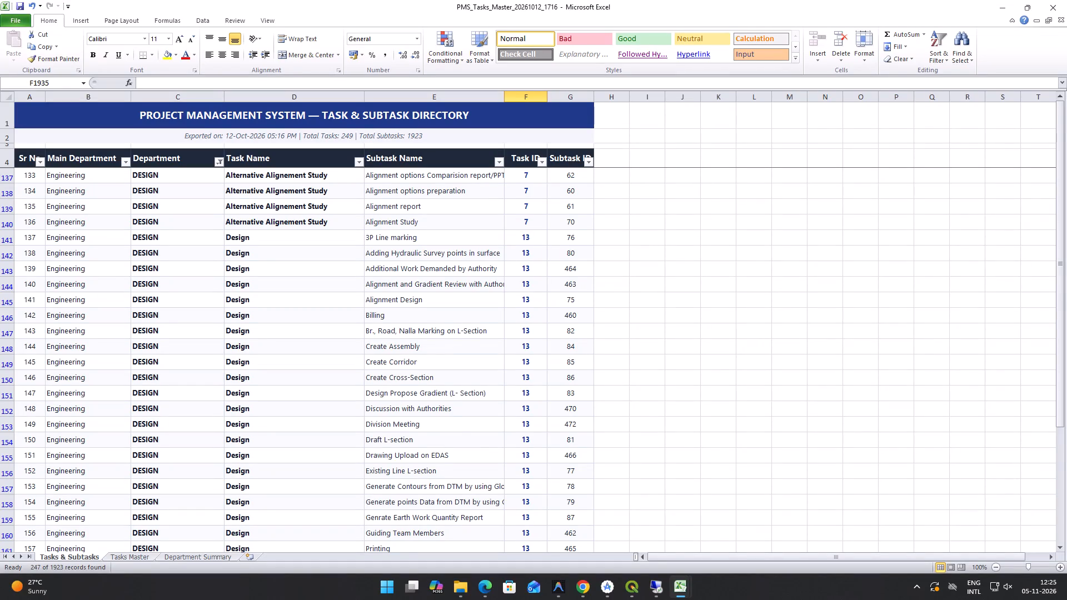
Review the filtered DESIGN and ELECTRICAL rows on the Tasks & Subtasks sheet through to the last ELECTRICAL record.
scroll(328, 247, down, 2)
scroll(311, 259, up, 3)
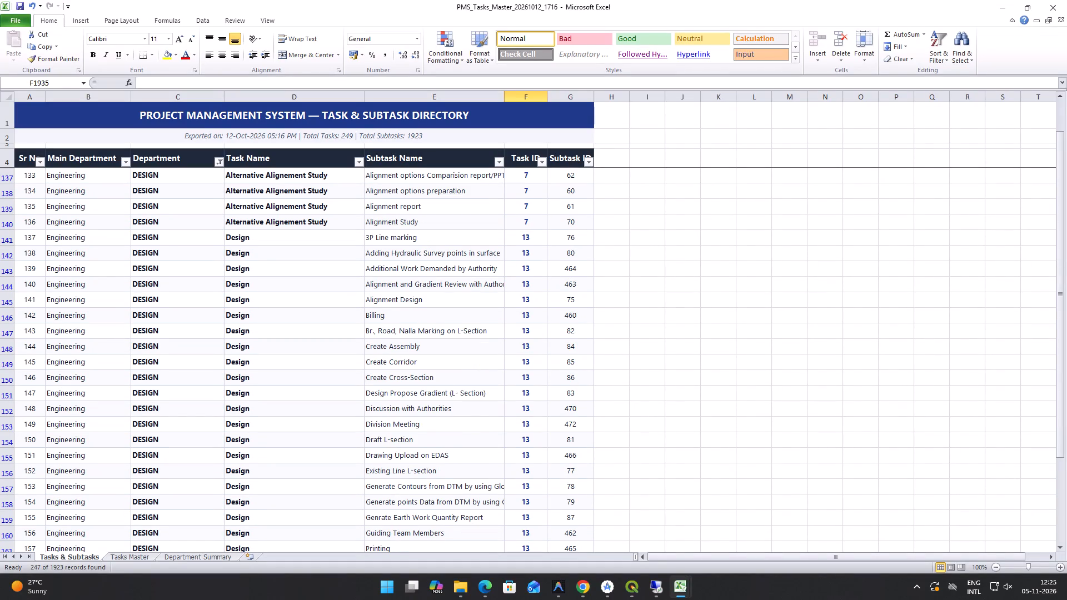
scroll(149, 352, down, 7)
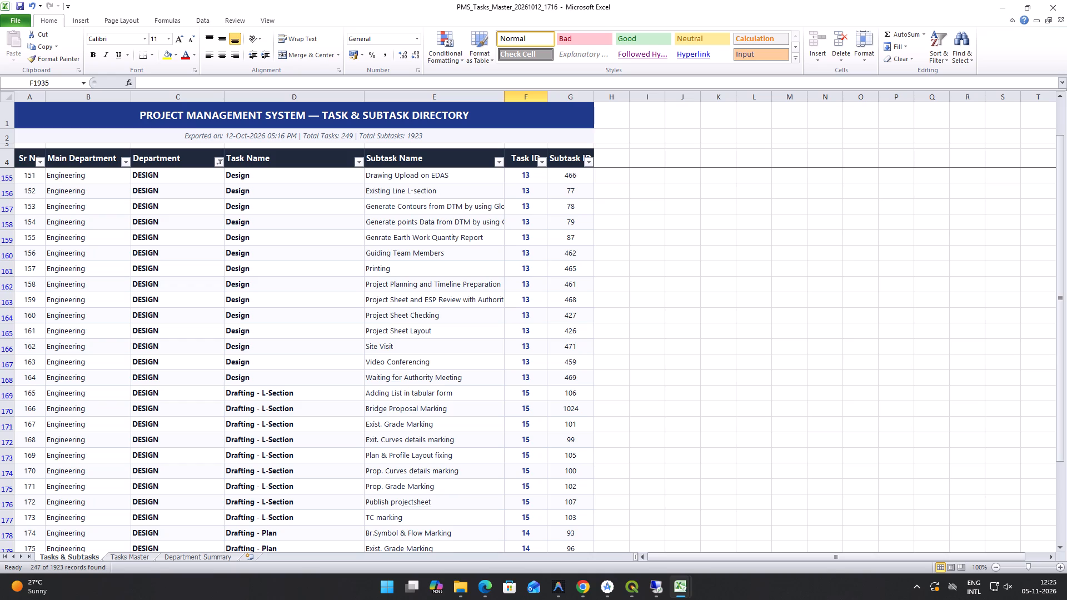
scroll(328, 411, down, 10)
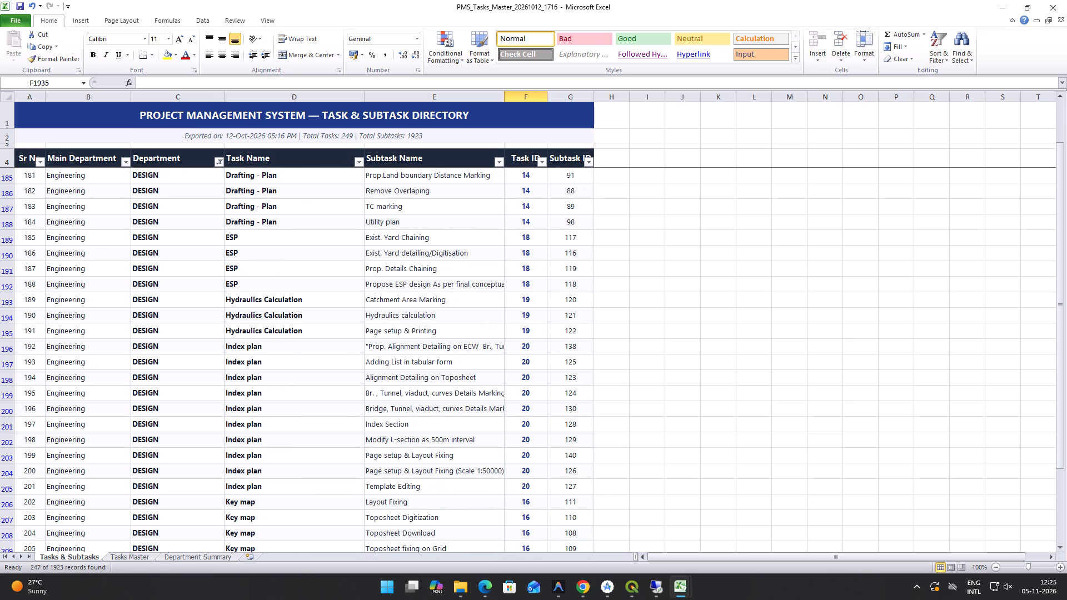
scroll(256, 397, down, 6)
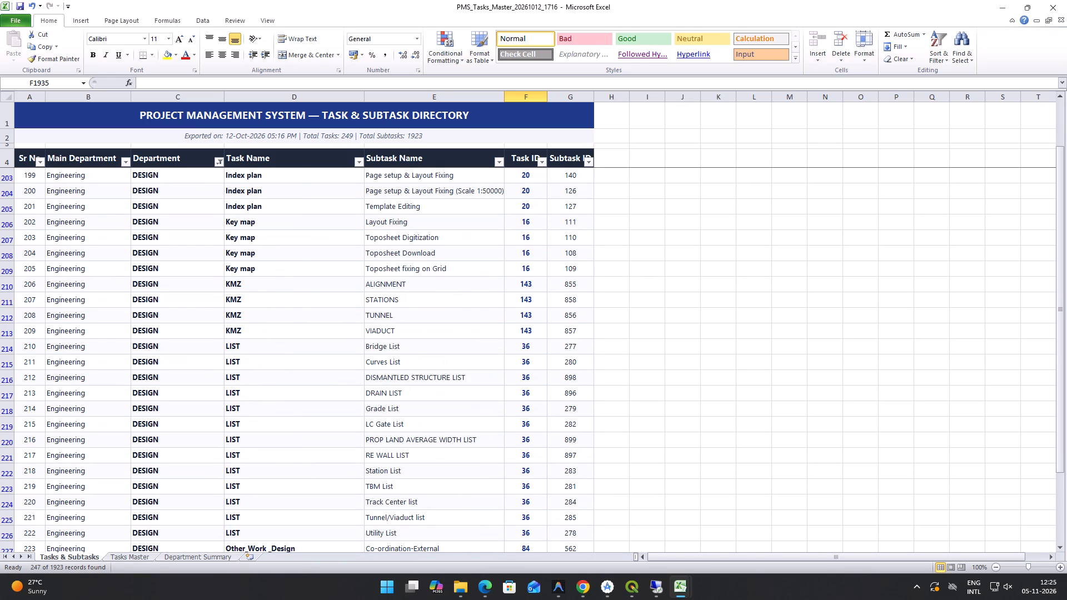
scroll(233, 431, down, 4)
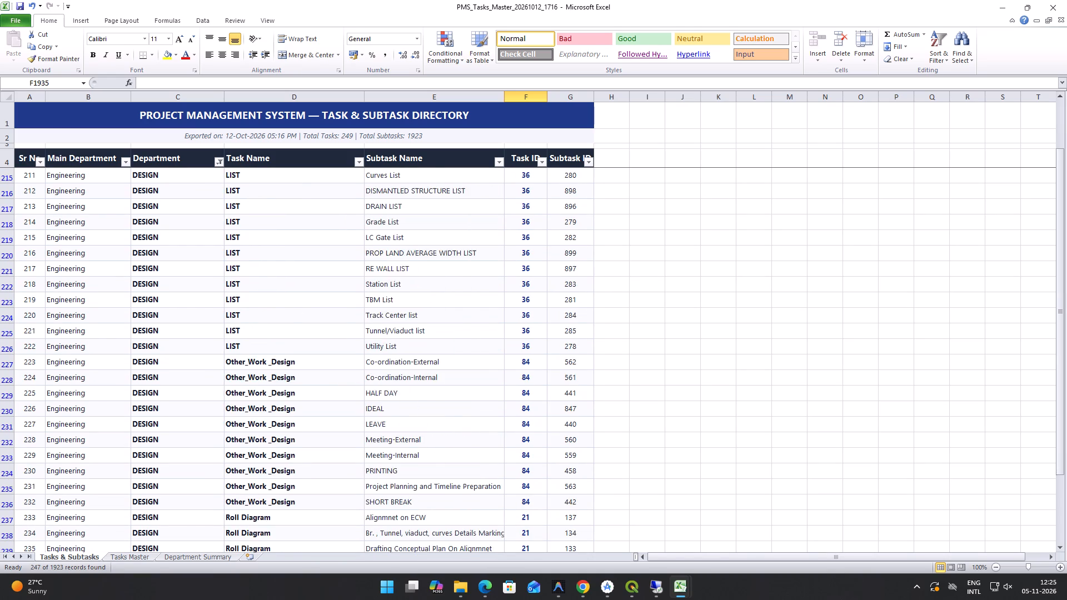
scroll(233, 431, down, 8)
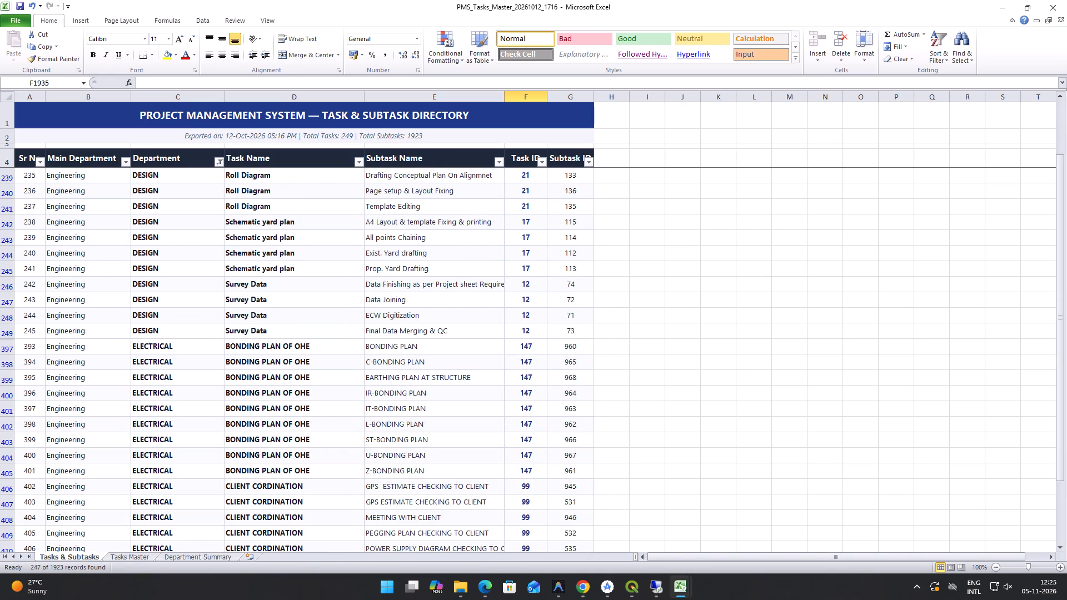
scroll(183, 432, down, 4)
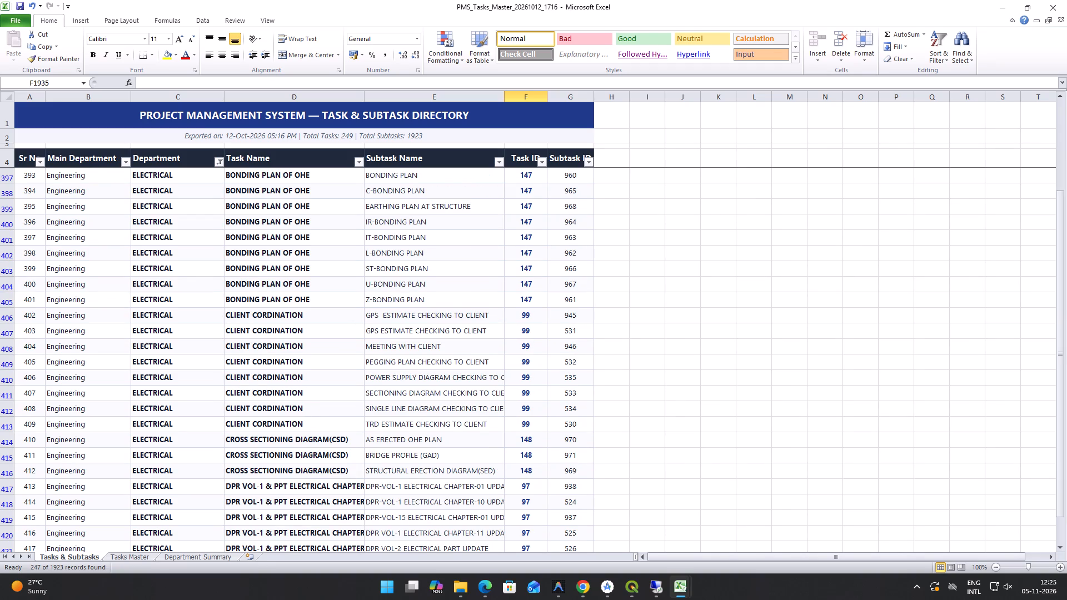
scroll(246, 439, down, 4)
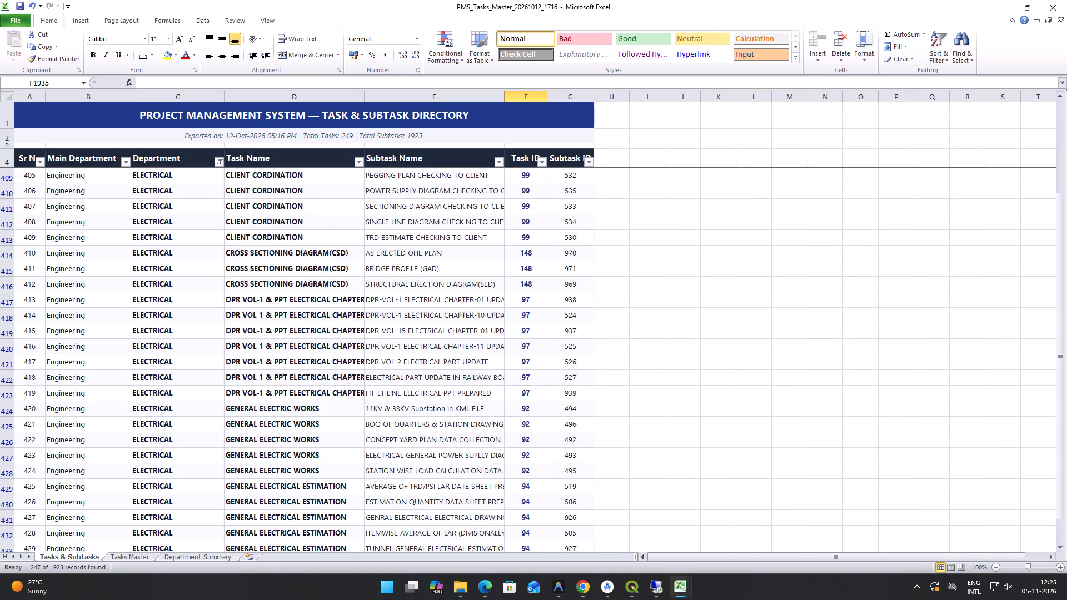
scroll(251, 440, down, 16)
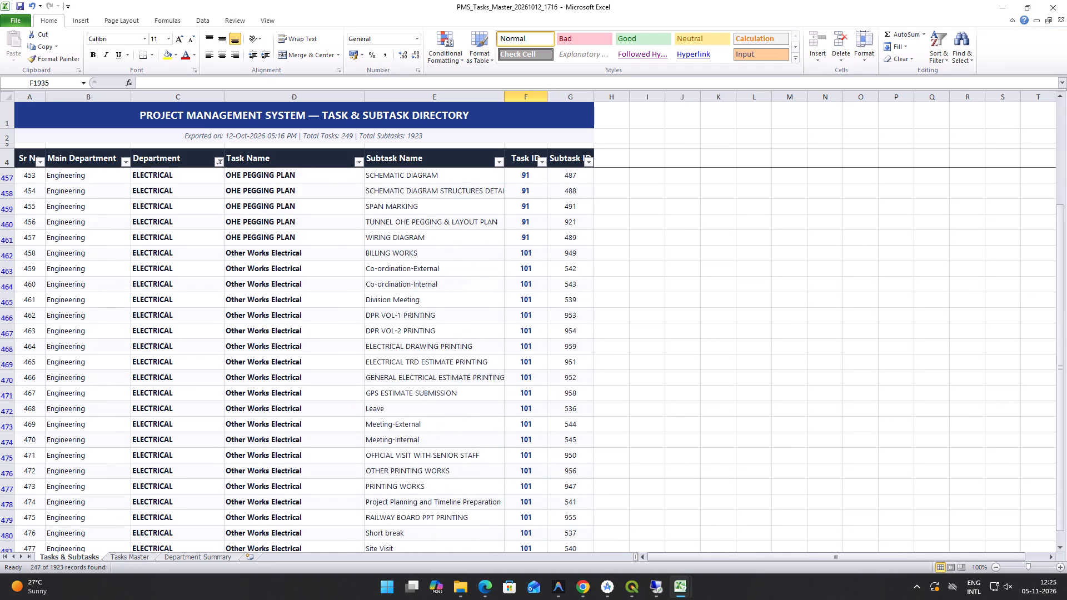
scroll(251, 440, down, 7)
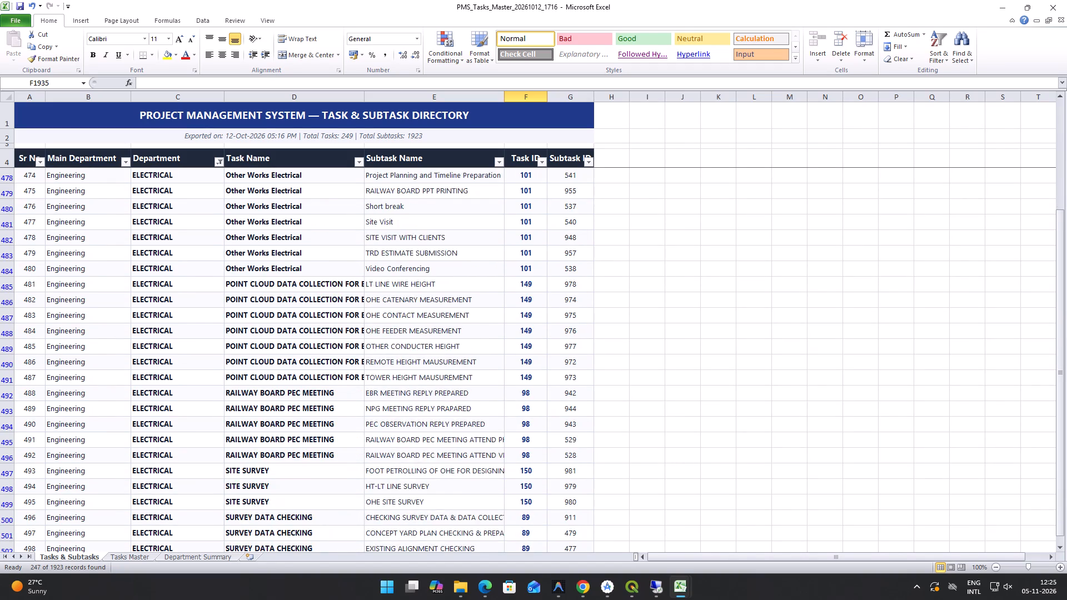
scroll(284, 453, down, 5)
scroll(284, 454, up, 3)
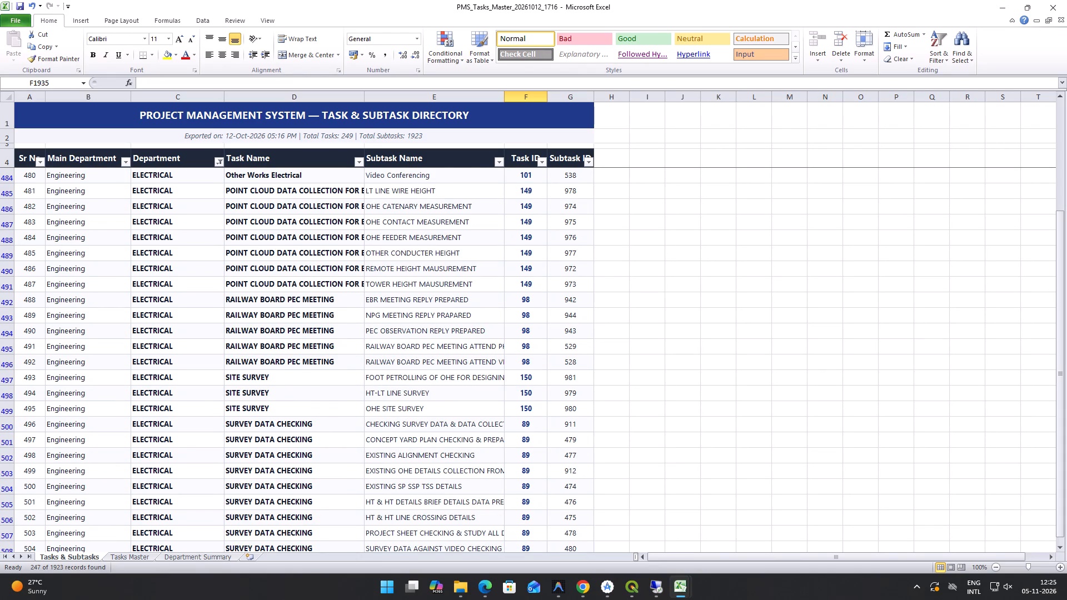
scroll(294, 410, down, 10)
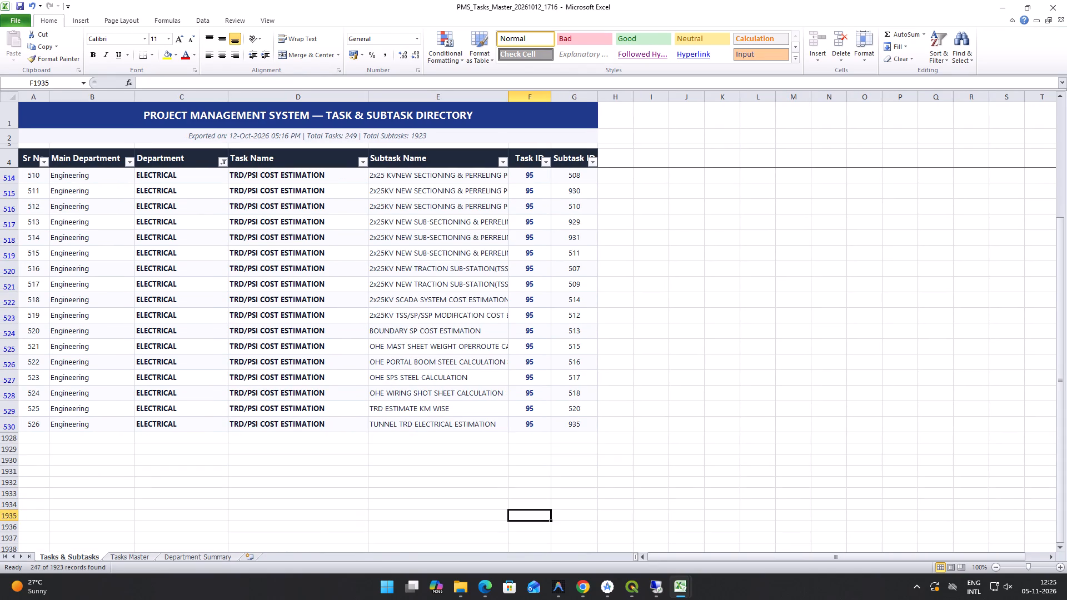
scroll(259, 399, up, 4)
scroll(215, 333, up, 14)
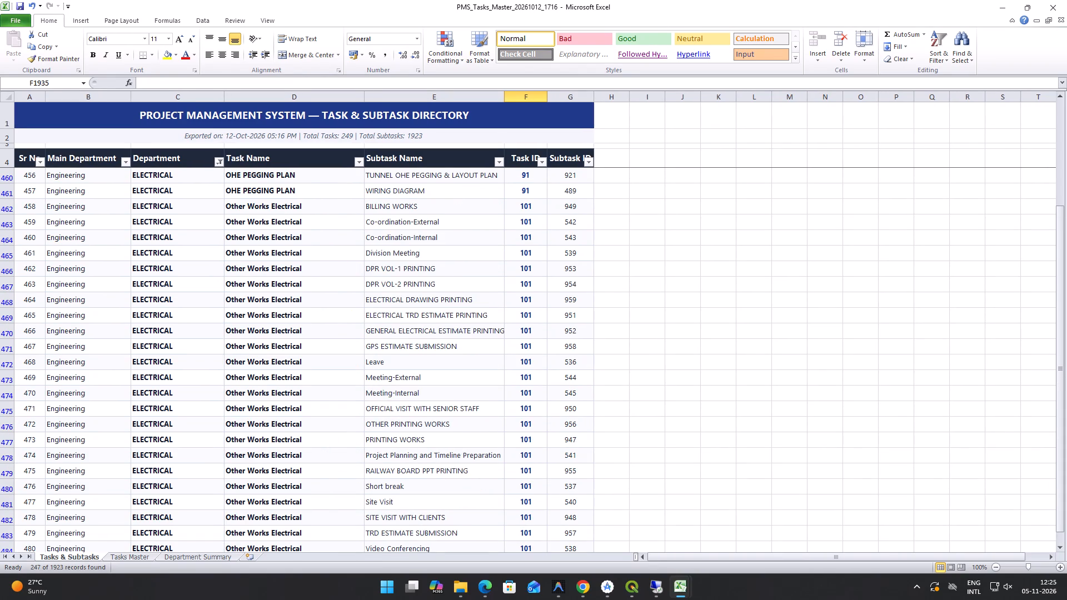
Copy the filtered directory, including title and headers, over all of Sheet1 in the ENGINEERING_DESIGN TASKS AND SUBTASKS workbook.
drag(24, 109, 325, 599)
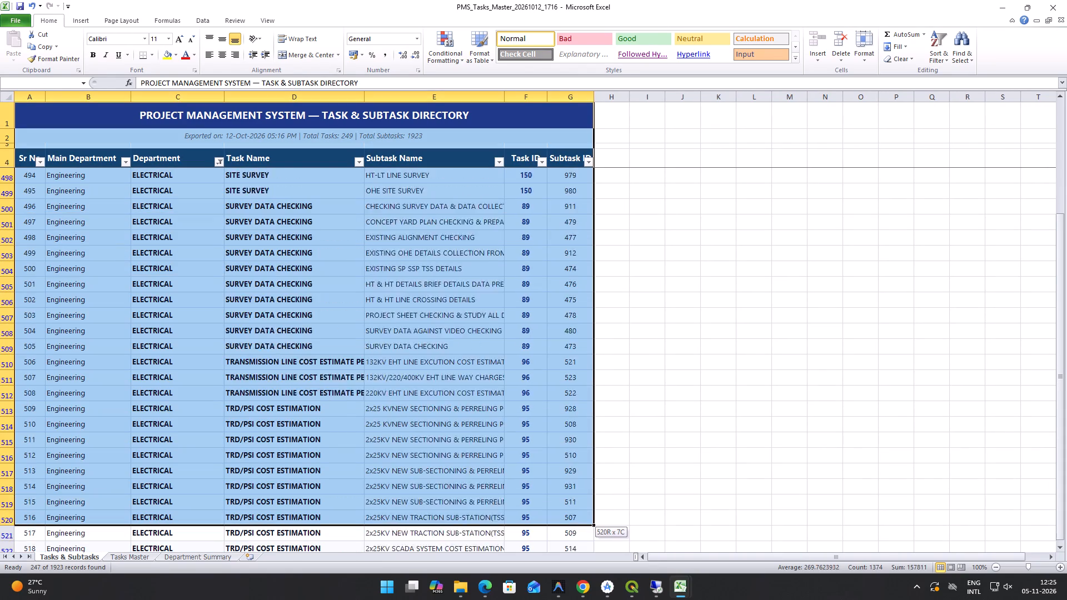
drag(325, 599, 451, 494)
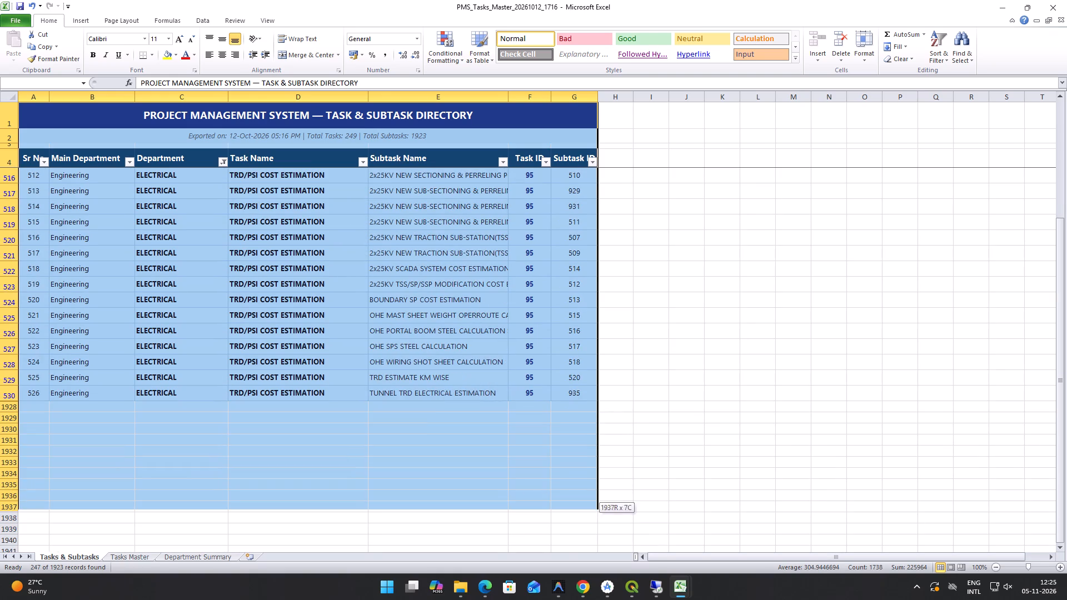
drag(451, 494, 471, 398)
key(ctrl+c)
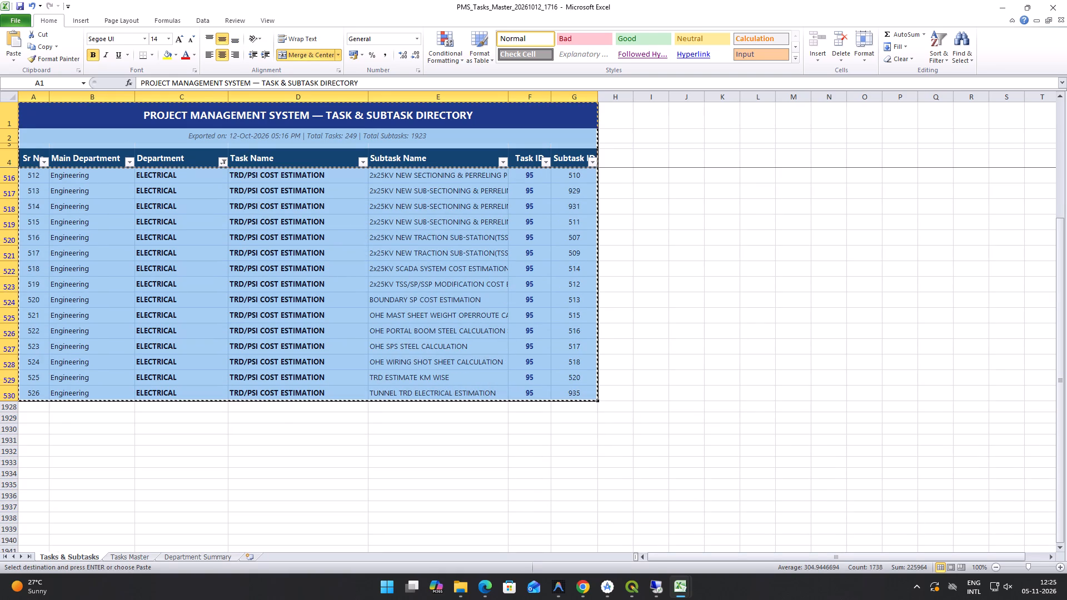
key(alt+Tab)
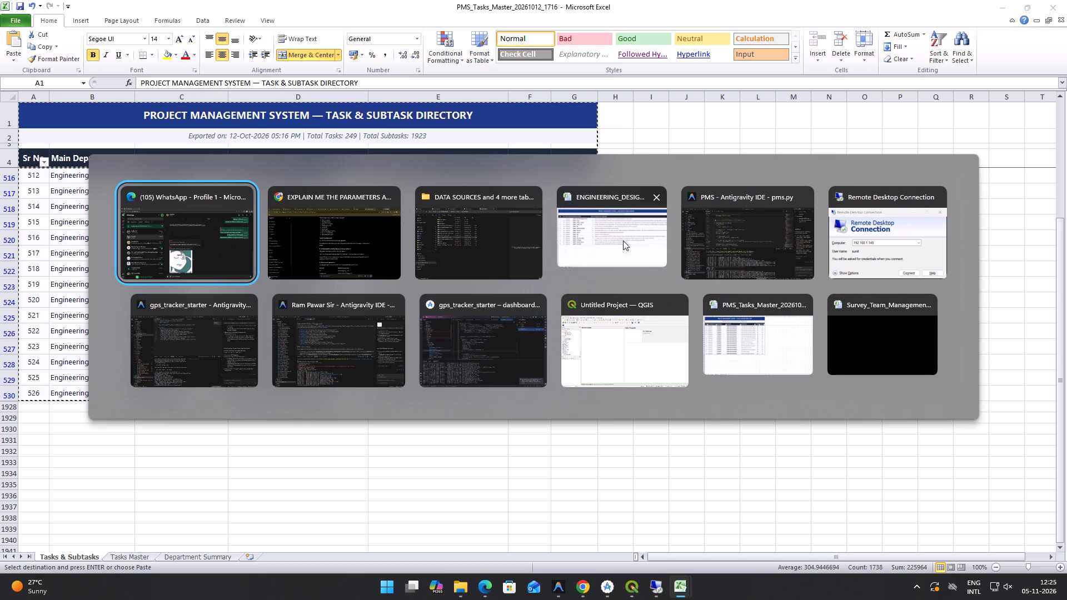
alt+click(633, 228)
click(222, 416)
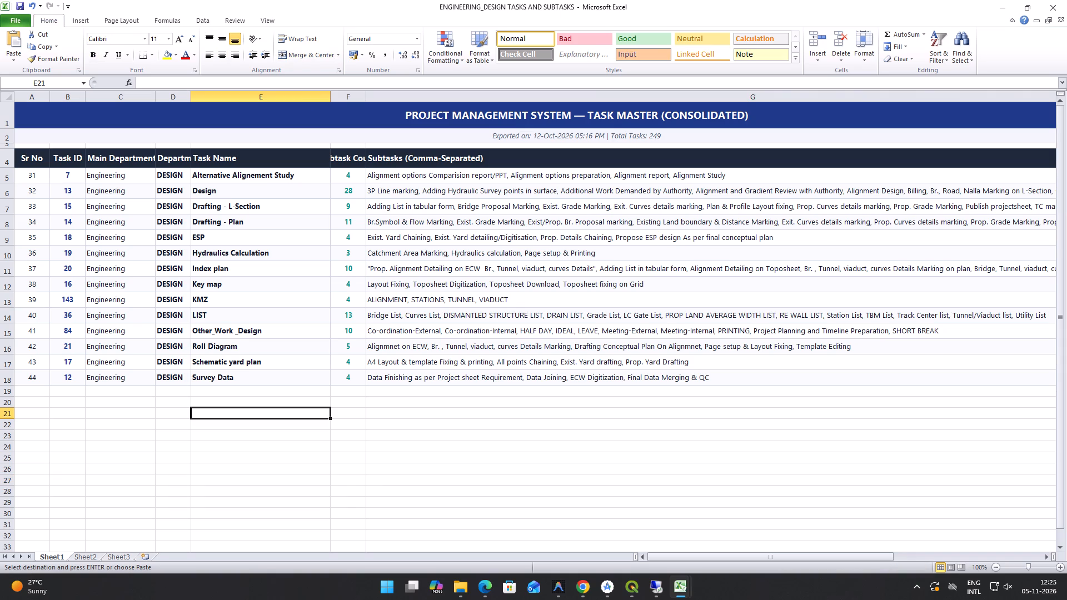
key(ctrl+a)
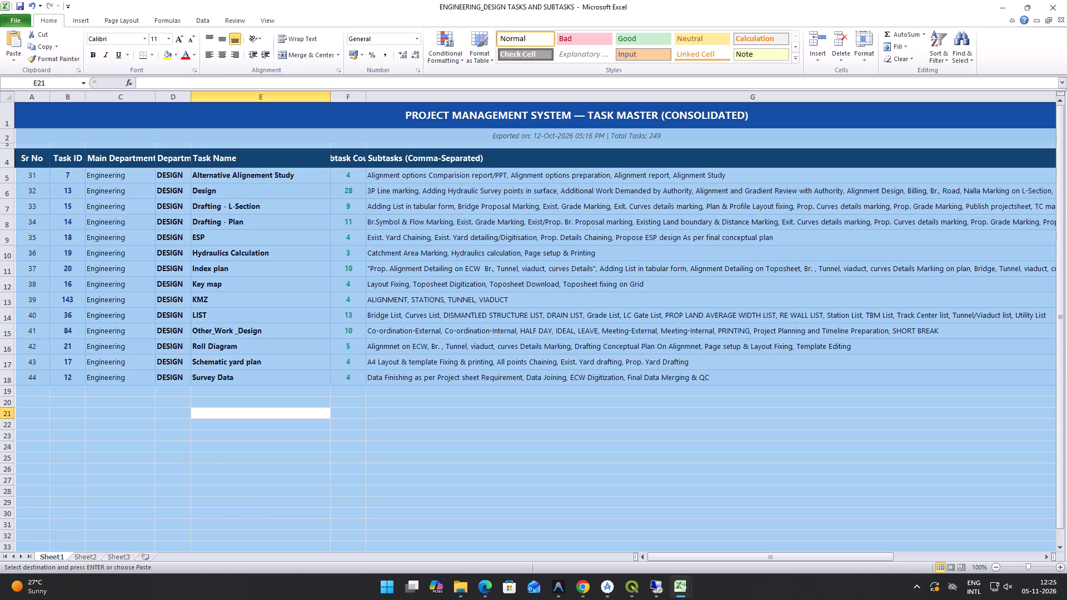
key(ctrl+v)
click(511, 356)
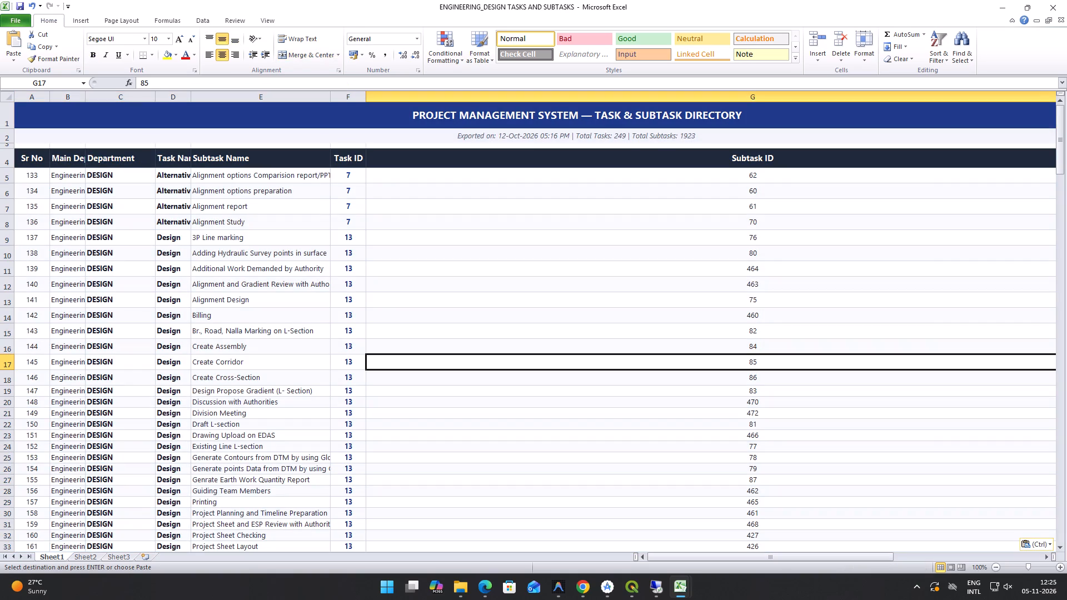
Save a copy of this workbook in Downloads under the name ENGINEERING_DESIGN & ELECTRICAL TASKS AND SUBTASKS.
click(15, 8)
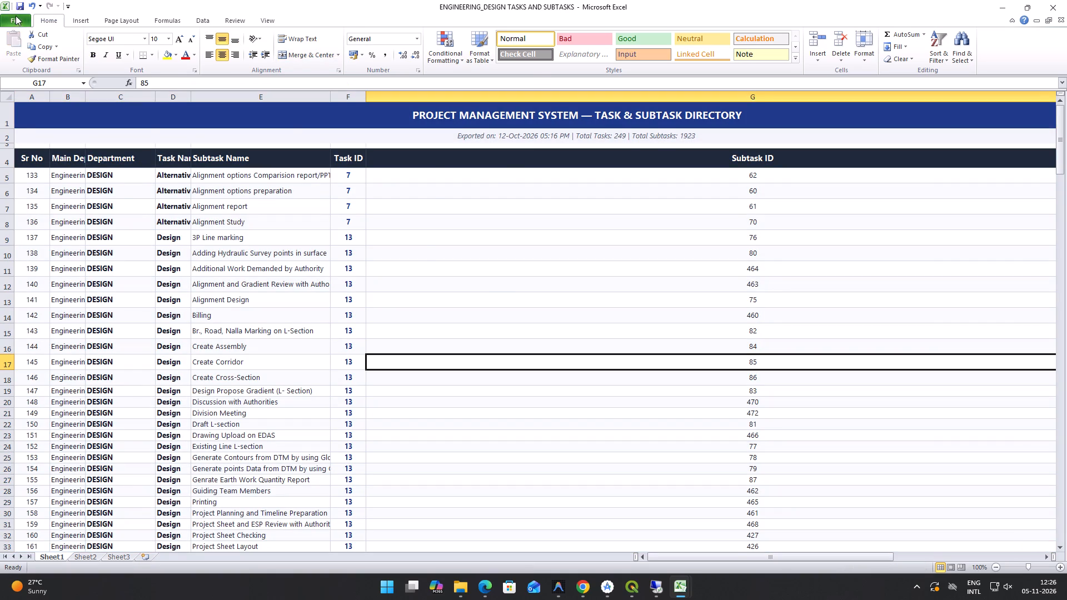
click(16, 16)
click(28, 186)
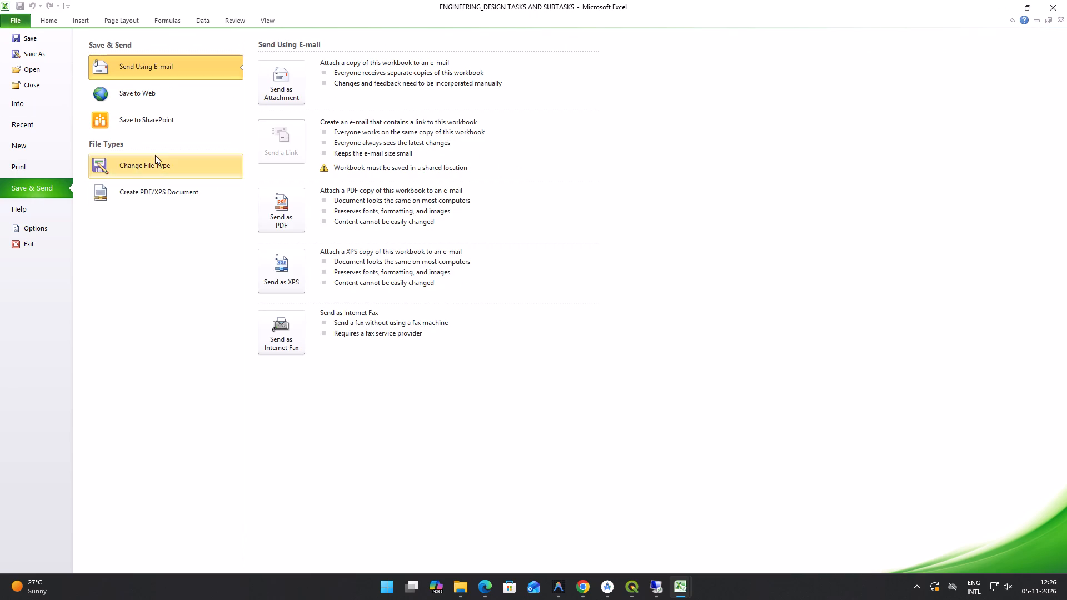
click(33, 53)
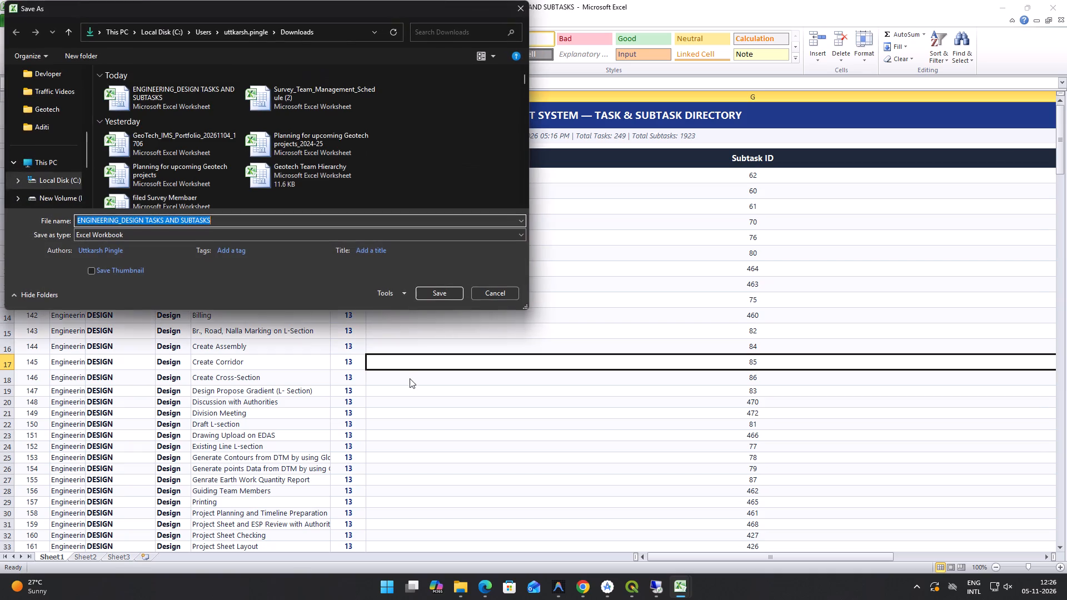
click(230, 218)
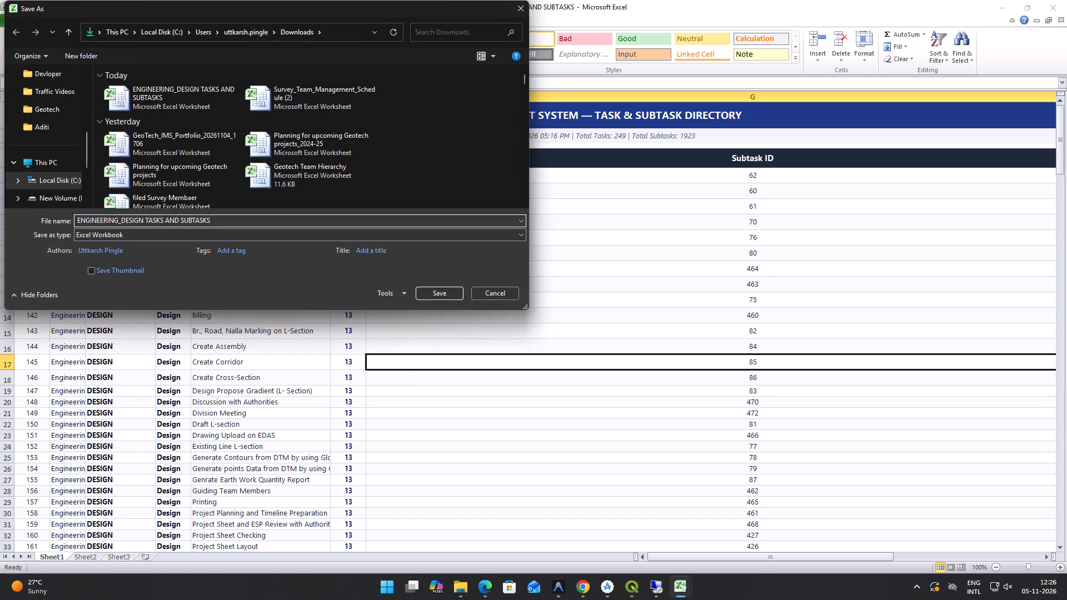
click(146, 222)
click(143, 222)
key(space)
text(&)
key(space)
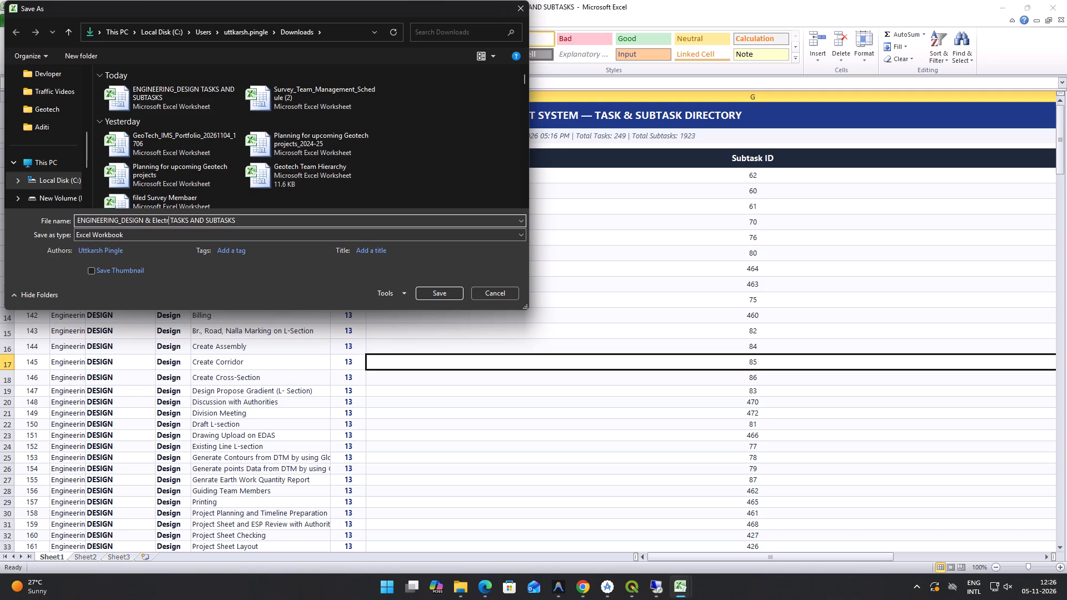
key(BackSpace)
key(BackSpace)
key(BackSpace)
key(BackSpace)
key(BackSpace)
key(BackSpace)
key(BackSpace)
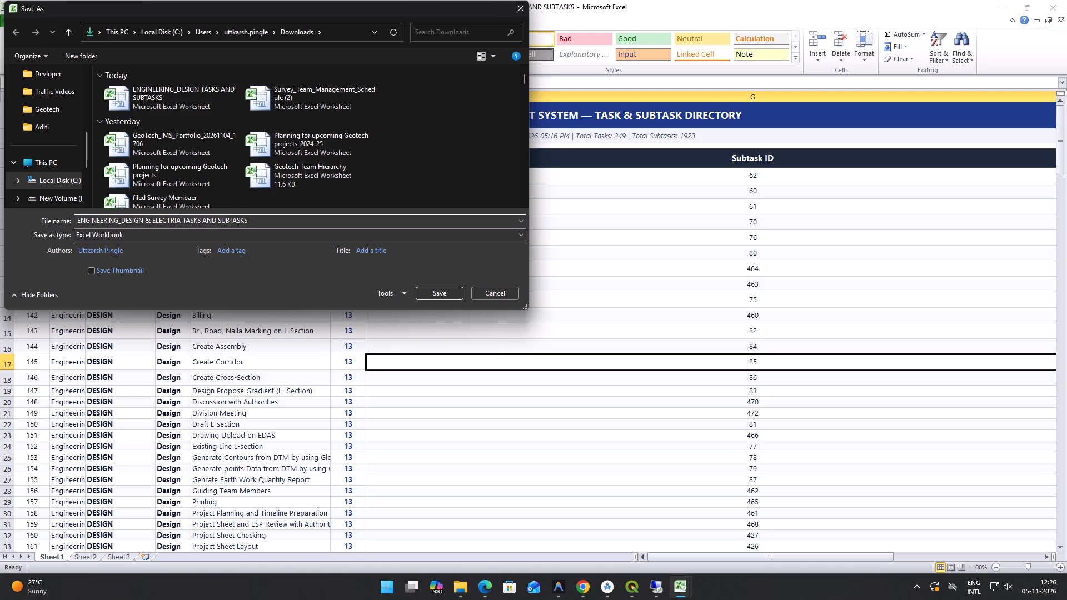
key(BackSpace)
text(CAL)
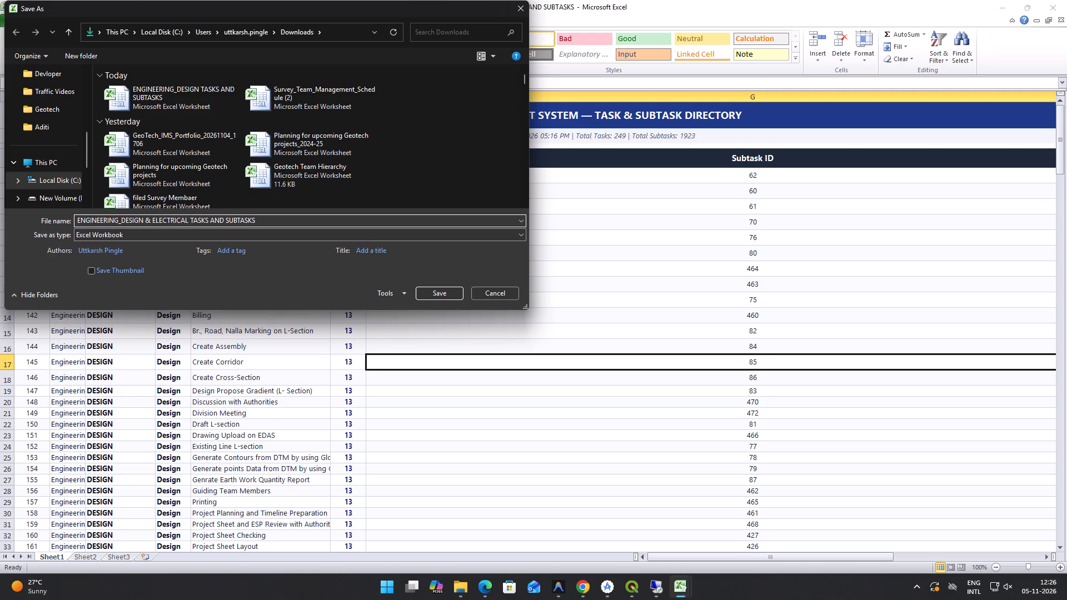
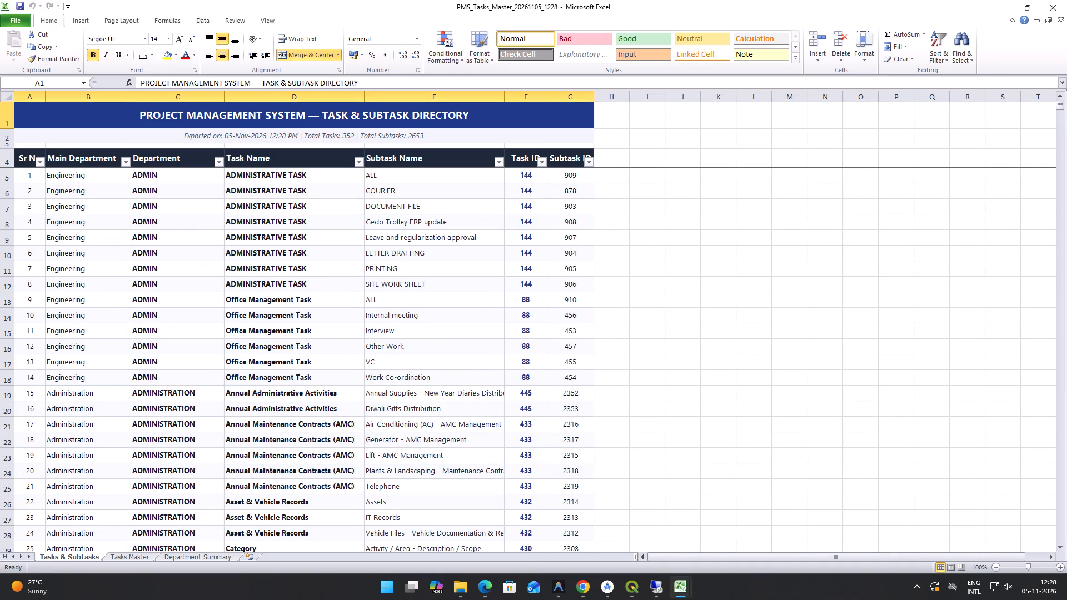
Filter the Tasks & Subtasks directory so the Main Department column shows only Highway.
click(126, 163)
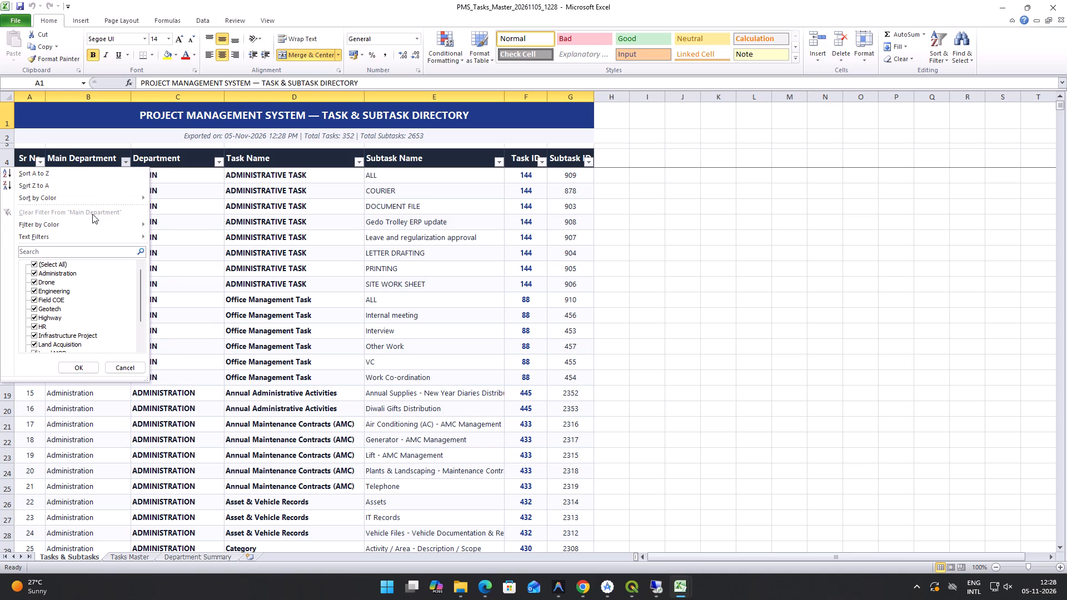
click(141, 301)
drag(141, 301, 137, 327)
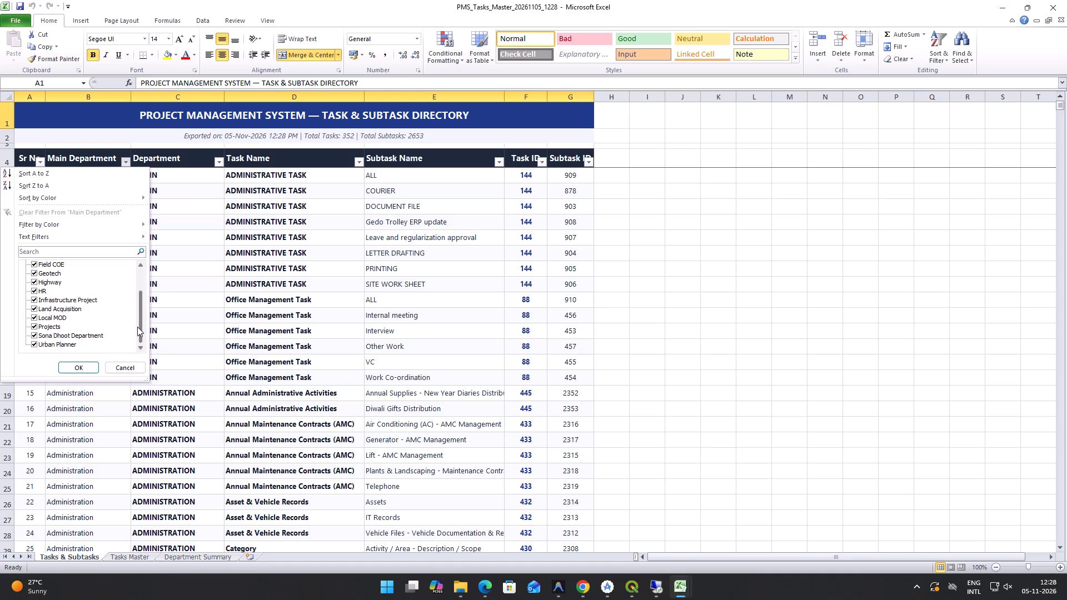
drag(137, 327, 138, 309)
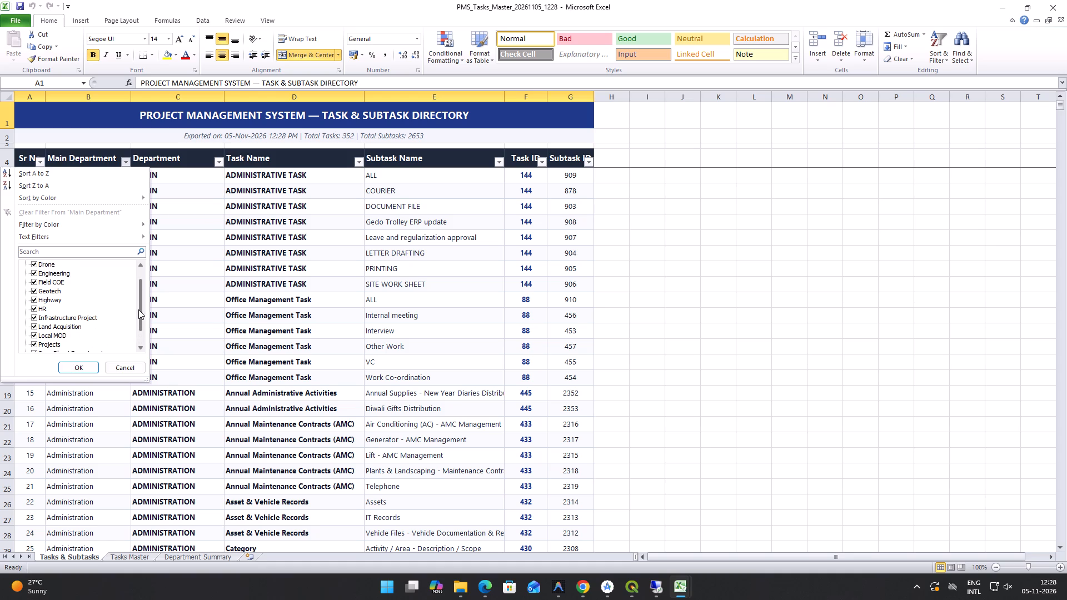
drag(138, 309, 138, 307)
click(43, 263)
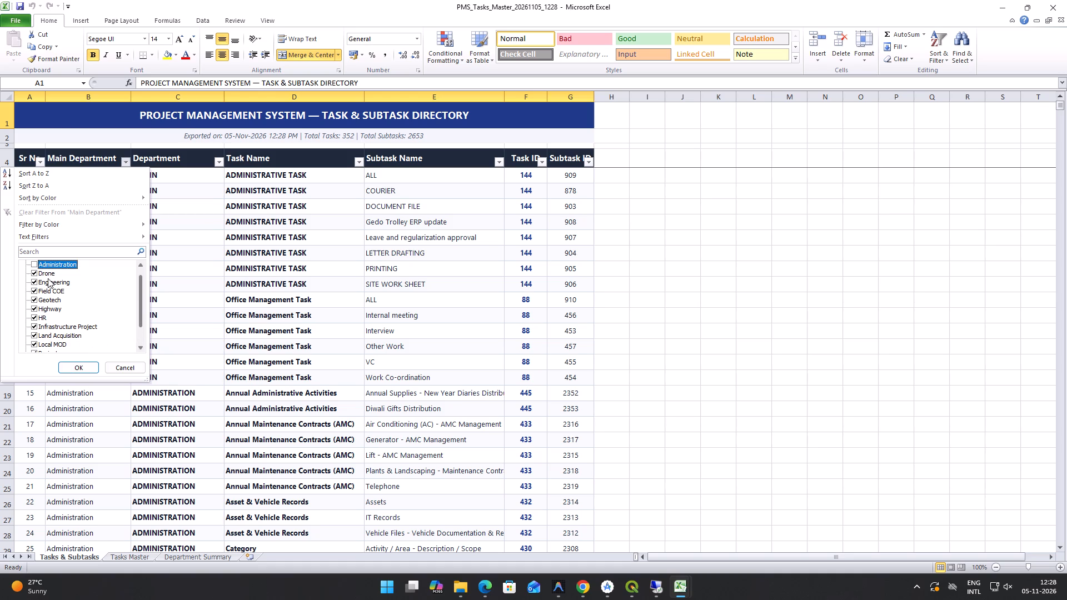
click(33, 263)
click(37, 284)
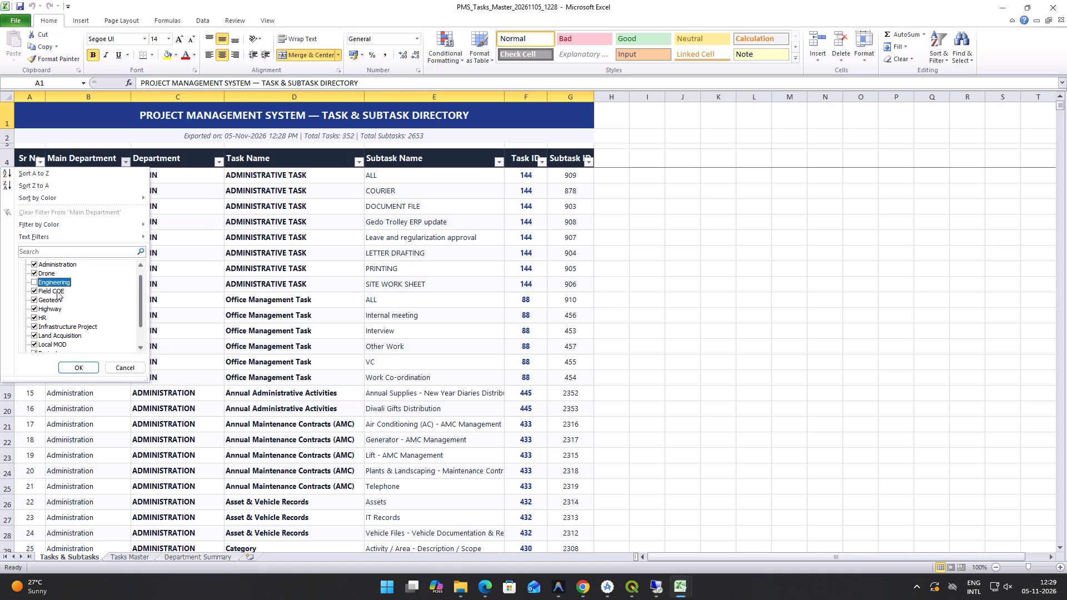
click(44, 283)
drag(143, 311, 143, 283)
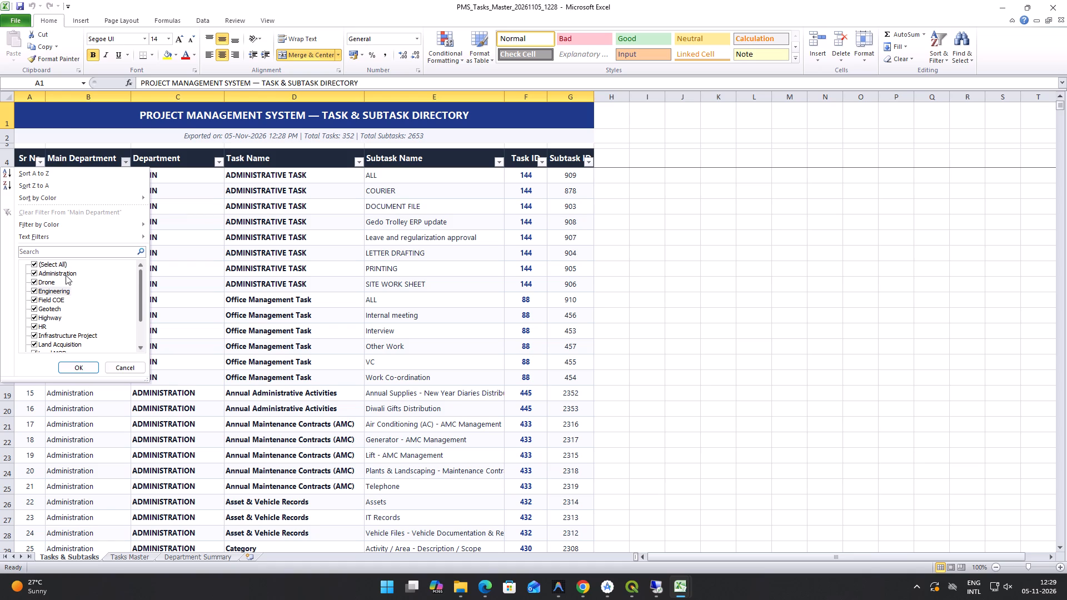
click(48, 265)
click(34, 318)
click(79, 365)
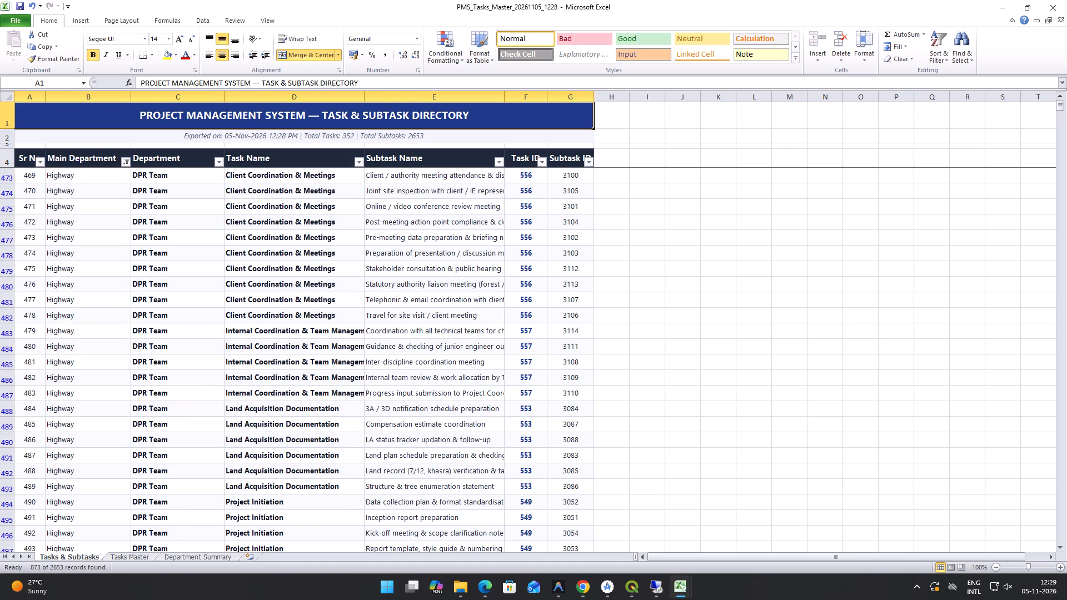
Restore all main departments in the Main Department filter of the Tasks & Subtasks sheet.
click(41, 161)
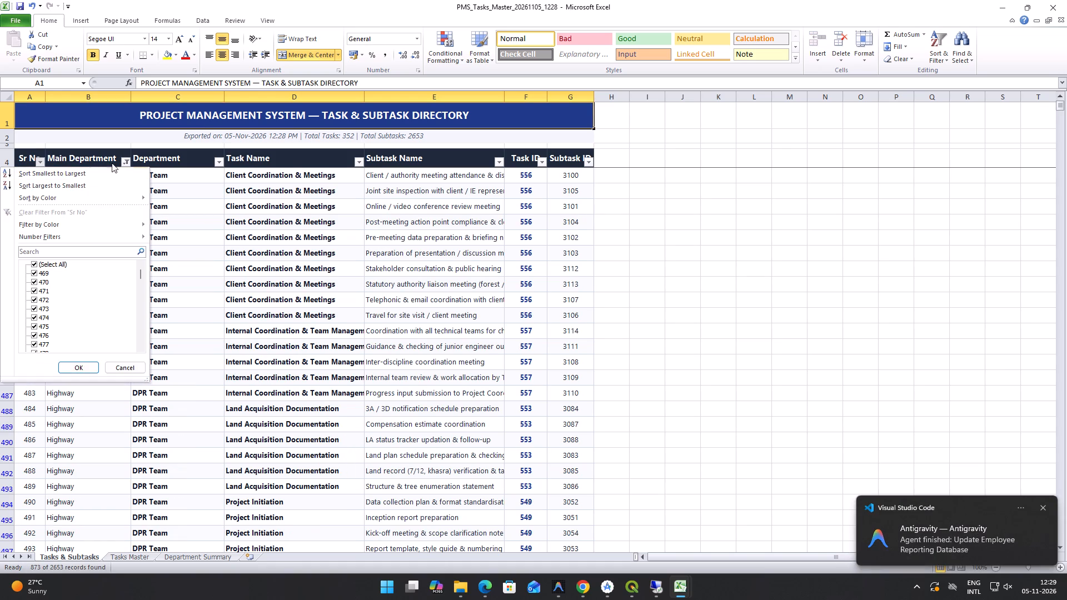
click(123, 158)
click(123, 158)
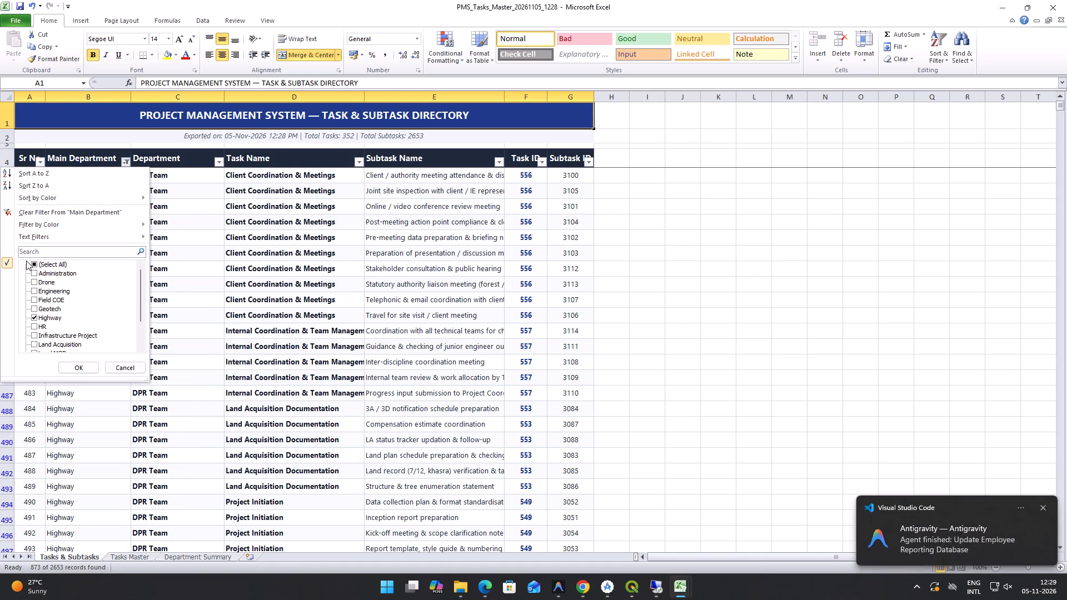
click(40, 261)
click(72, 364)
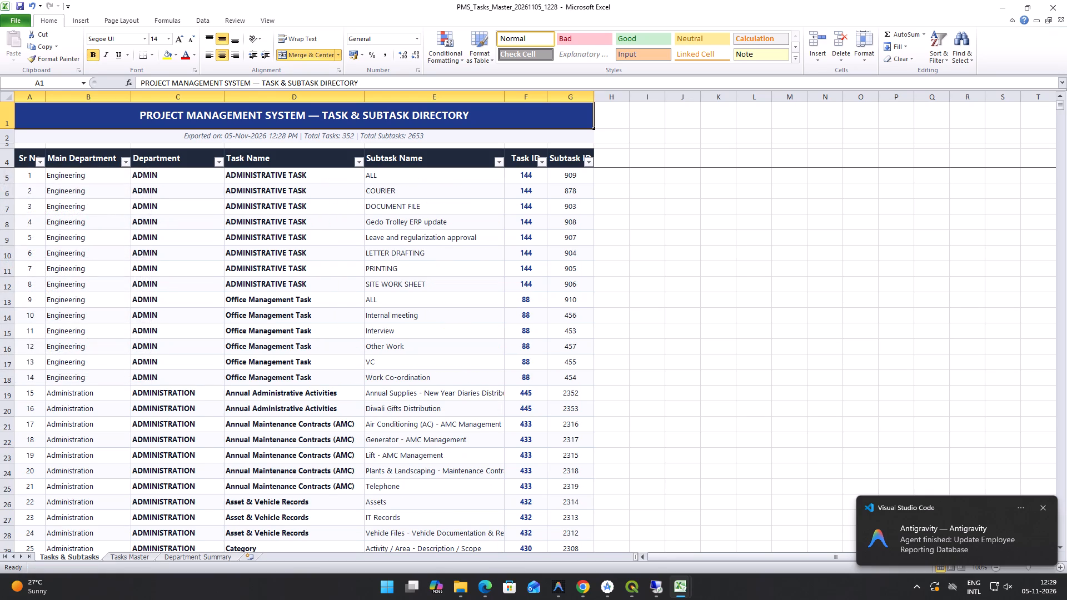
Filter the Department column of the Tasks & Subtasks sheet to only DESIGN, checking the rest of the department list.
click(221, 170)
click(223, 158)
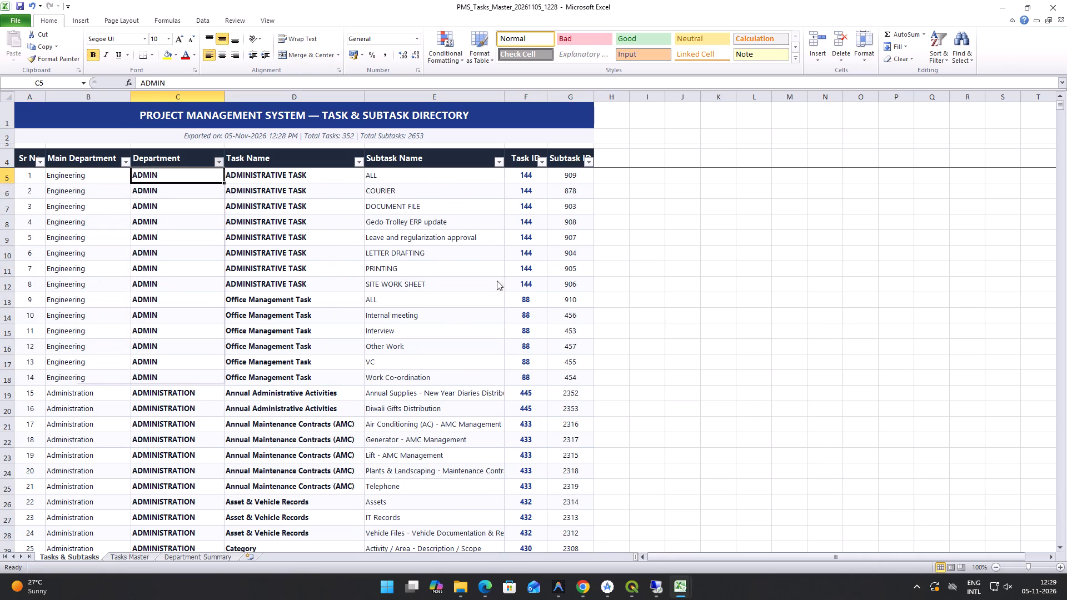
click(117, 262)
scroll(143, 302, down, 1)
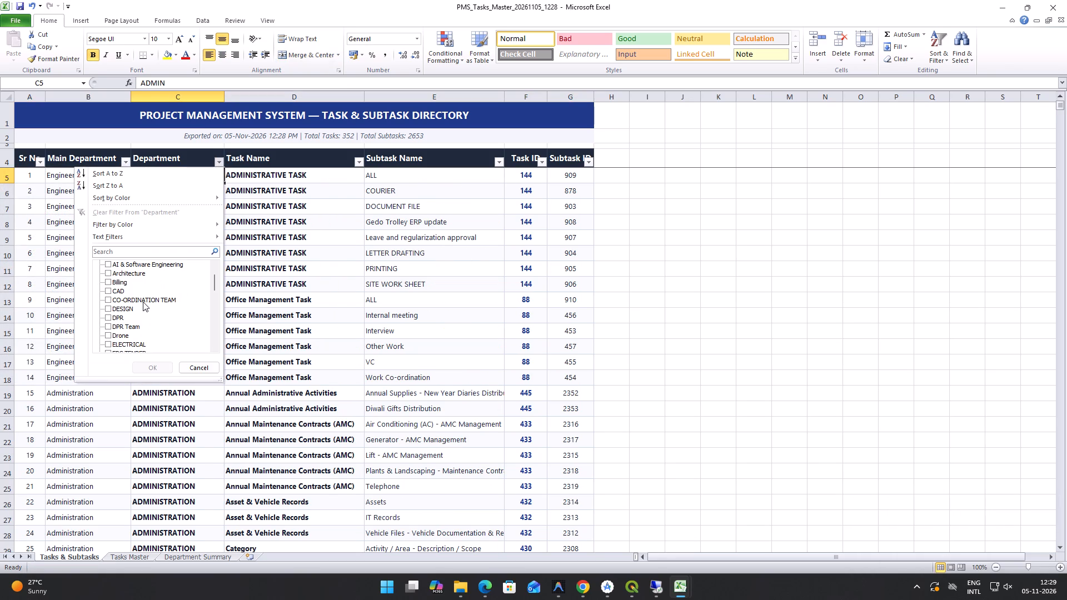
scroll(127, 281, down, 1)
click(116, 282)
scroll(156, 317, down, 1)
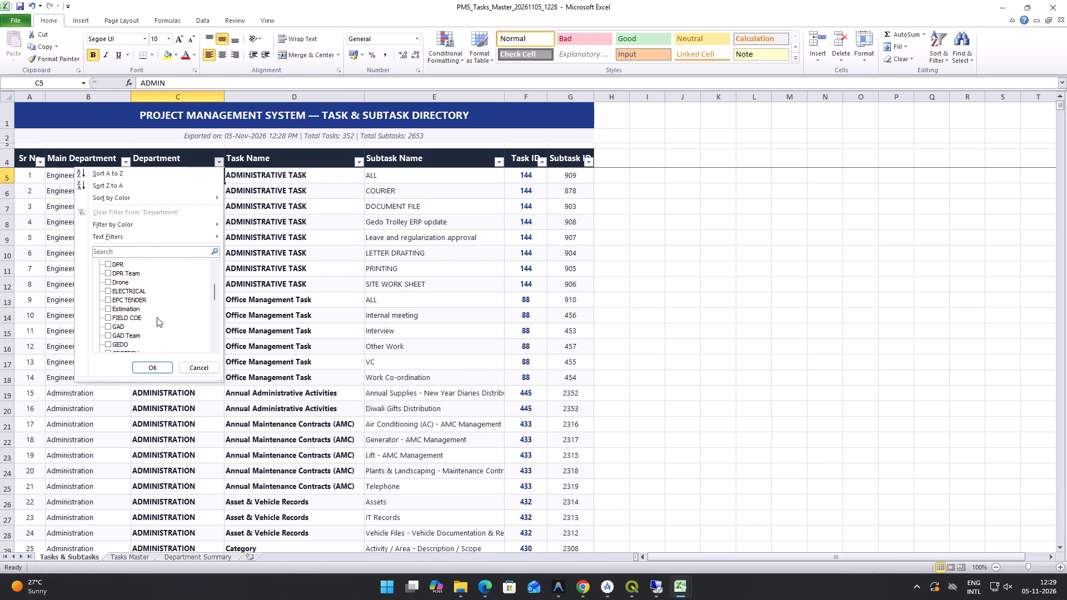
scroll(127, 311, down, 1)
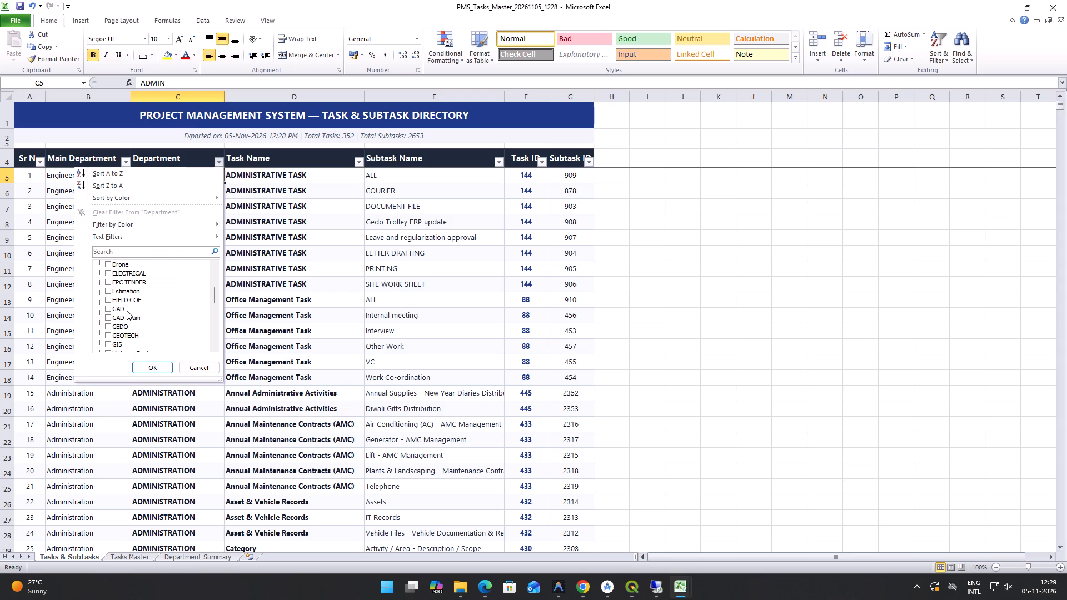
scroll(136, 315, down, 2)
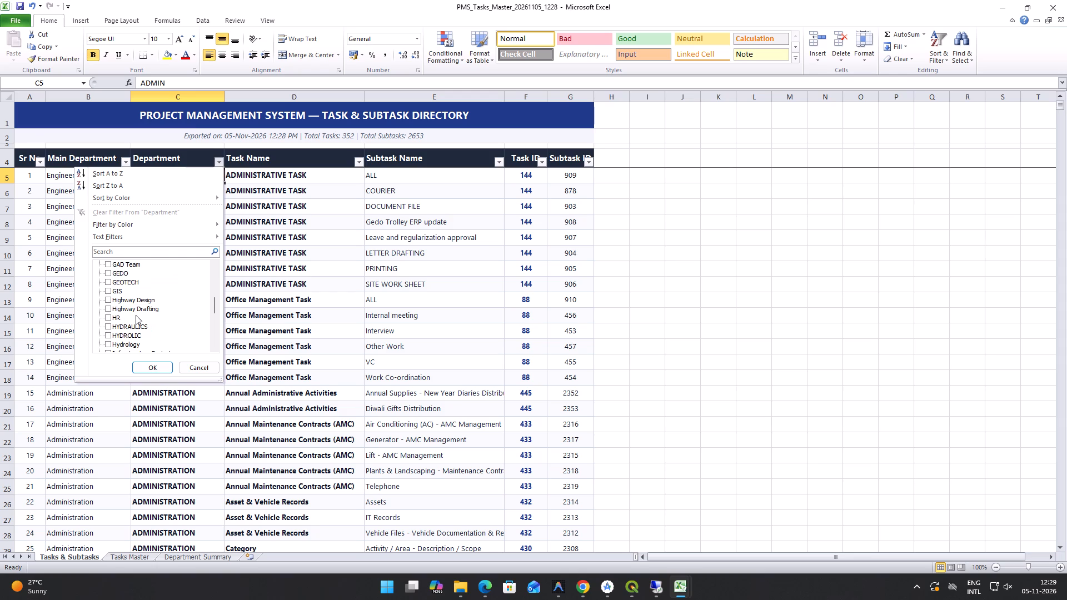
scroll(136, 315, down, 3)
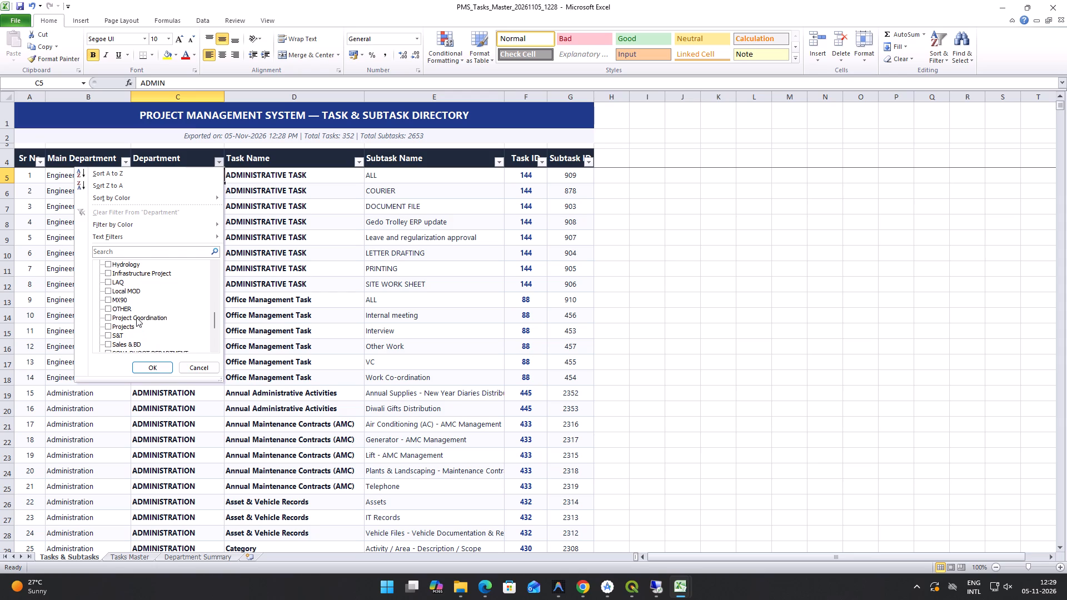
scroll(136, 317, down, 3)
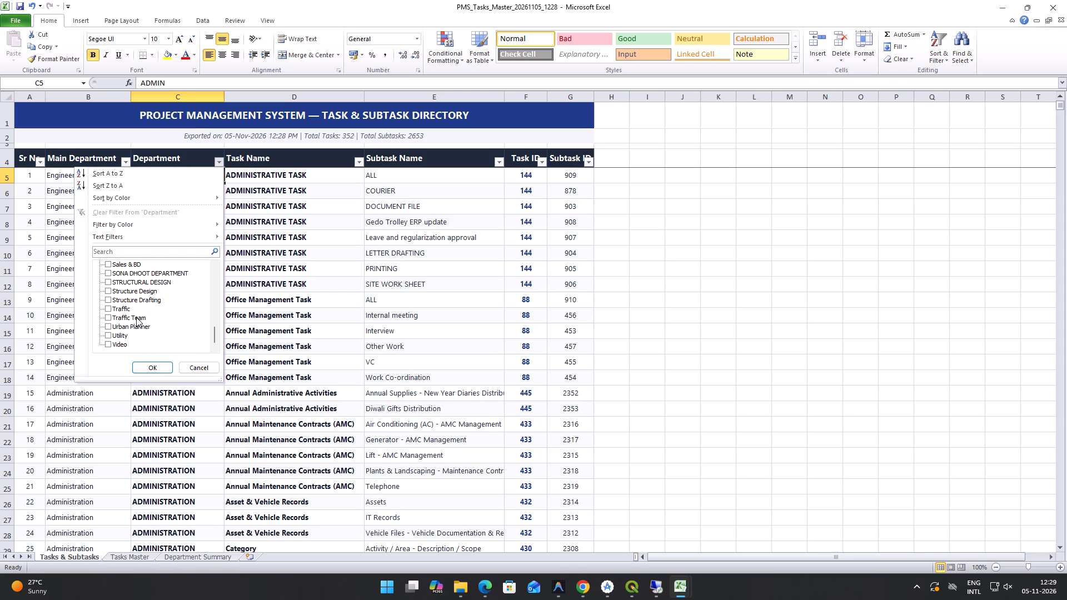
scroll(136, 317, down, 1)
click(160, 369)
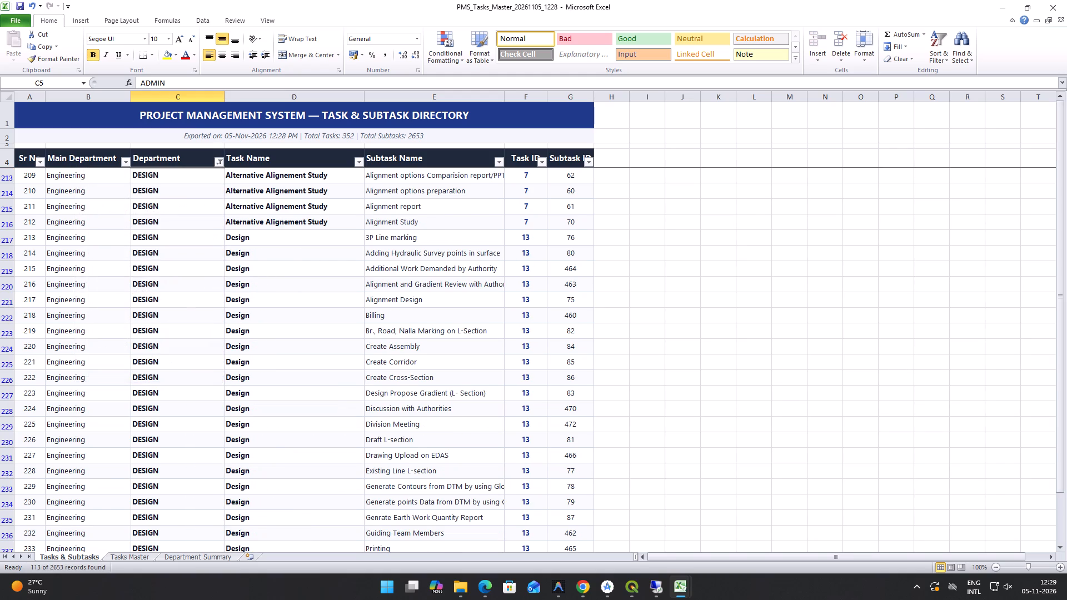
Review the filtered DESIGN rows on the Tasks & Subtasks sheet through to the last Survey Data subtask.
scroll(255, 324, down, 1)
scroll(305, 346, down, 4)
scroll(368, 367, down, 6)
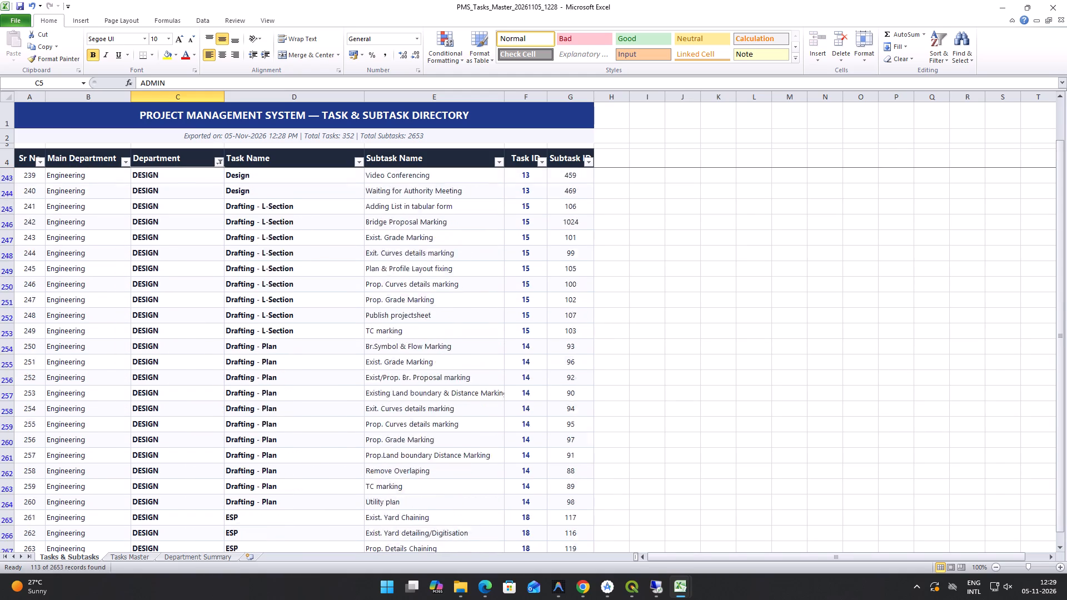
scroll(371, 368, down, 12)
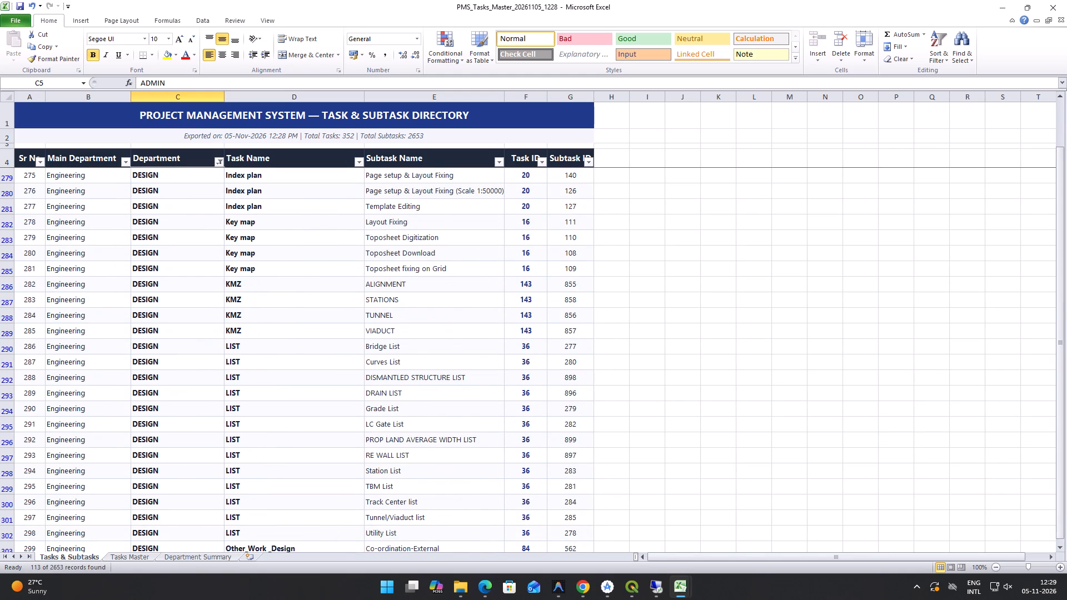
scroll(369, 386, down, 10)
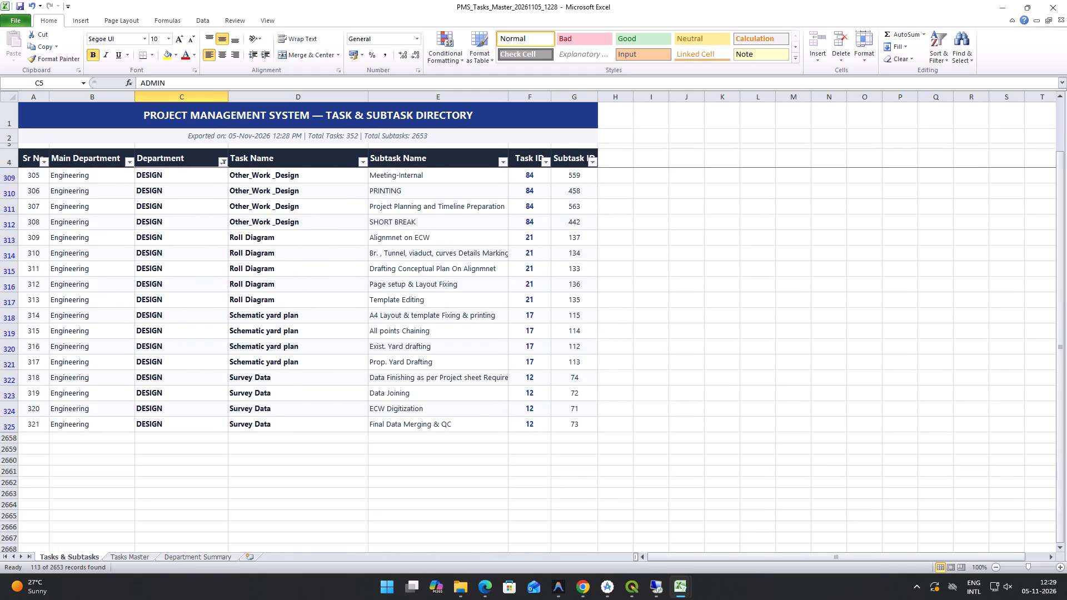
scroll(385, 393, down, 2)
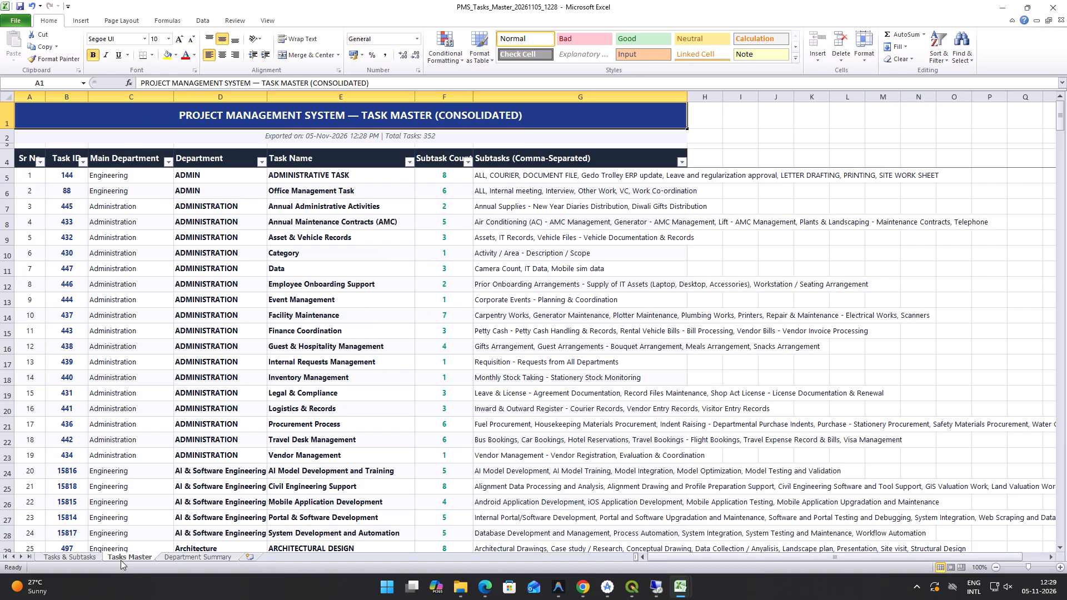
Compare the layouts of the Tasks Master and Department Summary sheets with the Tasks & Subtasks sheet.
click(121, 560)
click(208, 557)
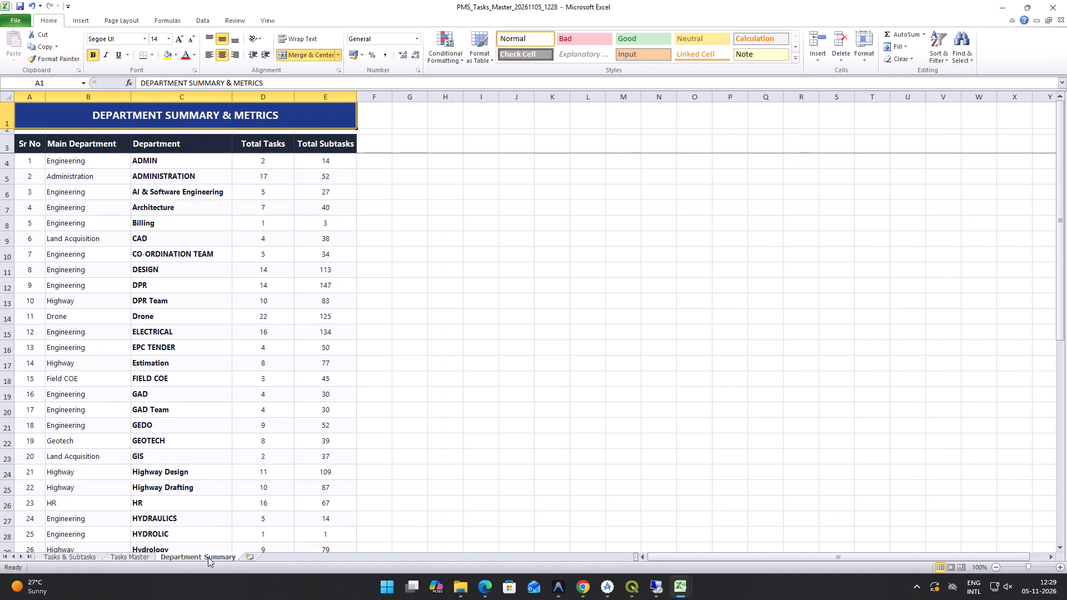
click(71, 559)
click(139, 559)
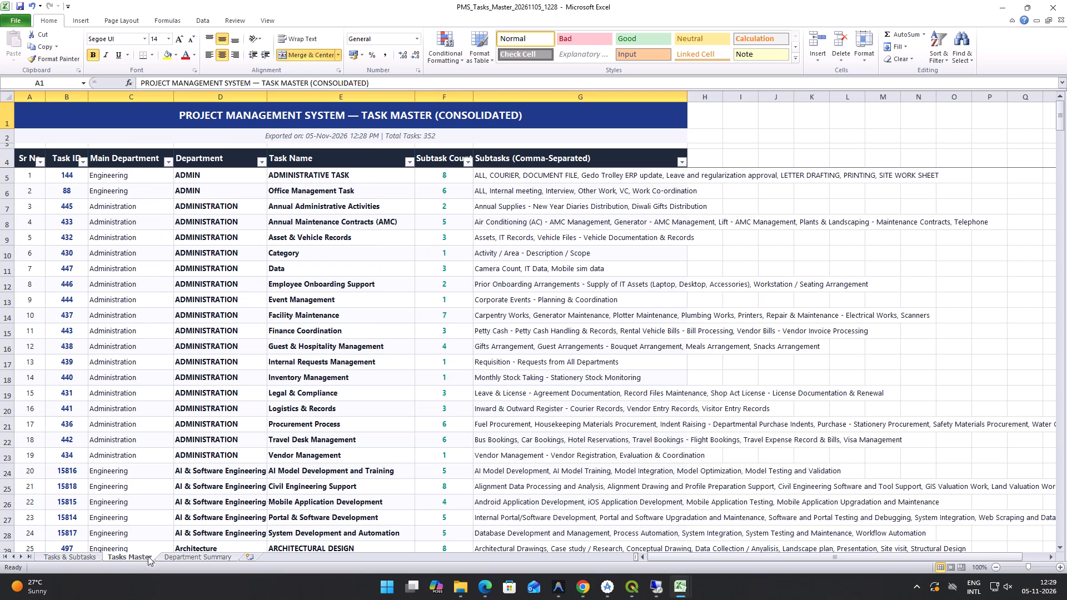
click(173, 554)
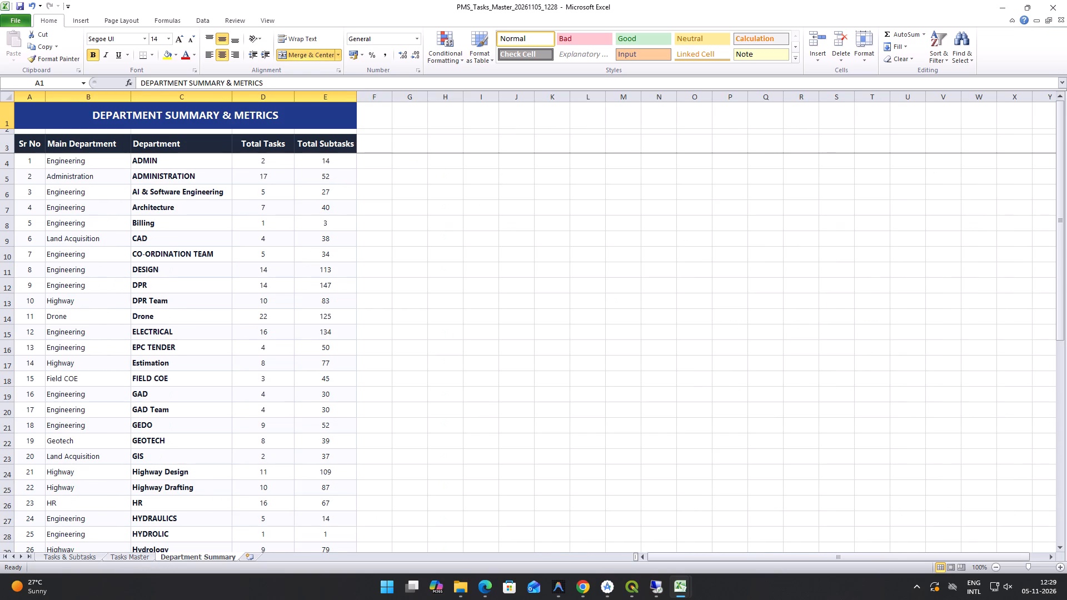
Switch to the TASK / SUBTASK MASTER page in Chrome.
key(alt+Tab)
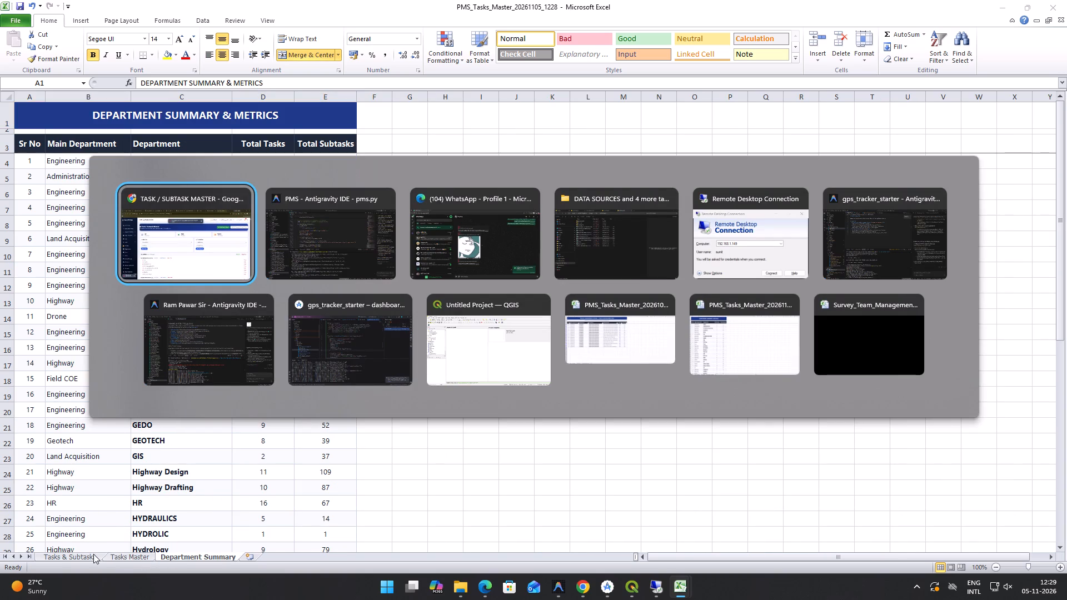